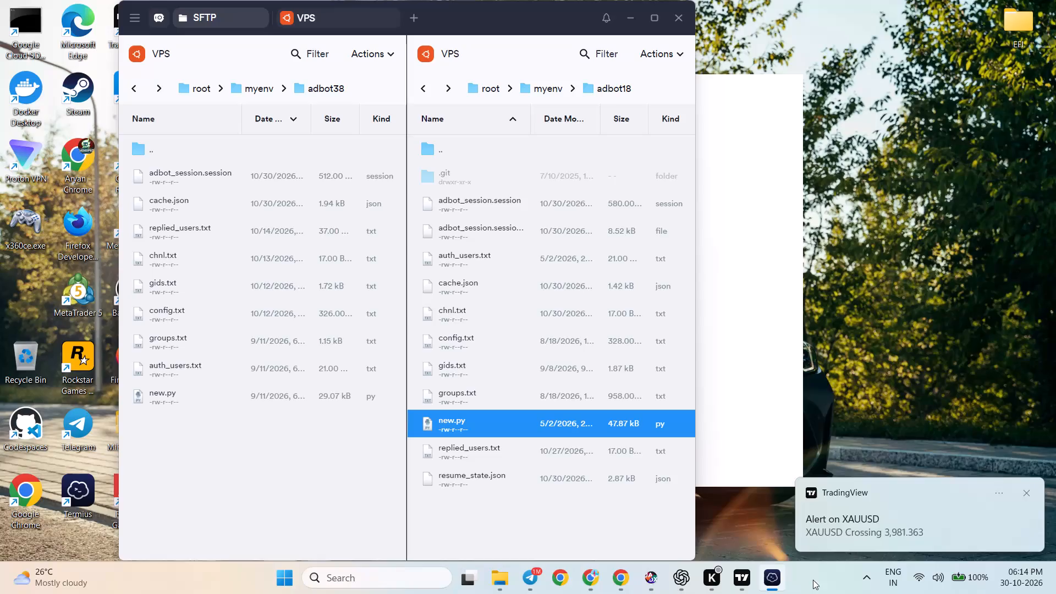
Switch to TradingView, reset the XAUUSD chart view and examine the latest price action on the 1-minute timeframe.
{"action": "left_click", "coordinate": [750, 578]}
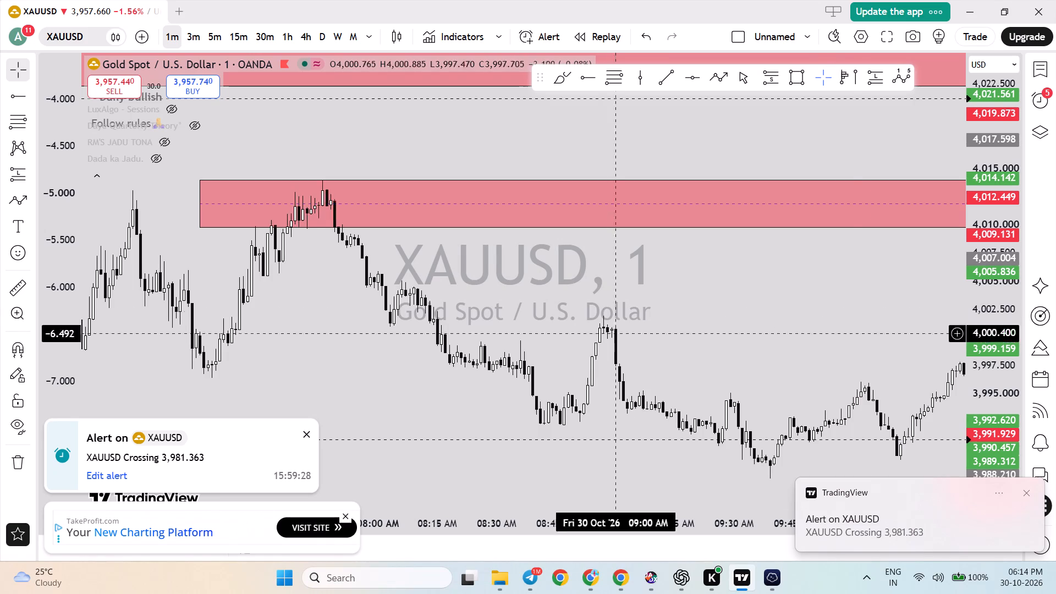
{"action": "right_click", "coordinate": [850, 317]}
{"action": "left_click", "coordinate": [866, 211]}
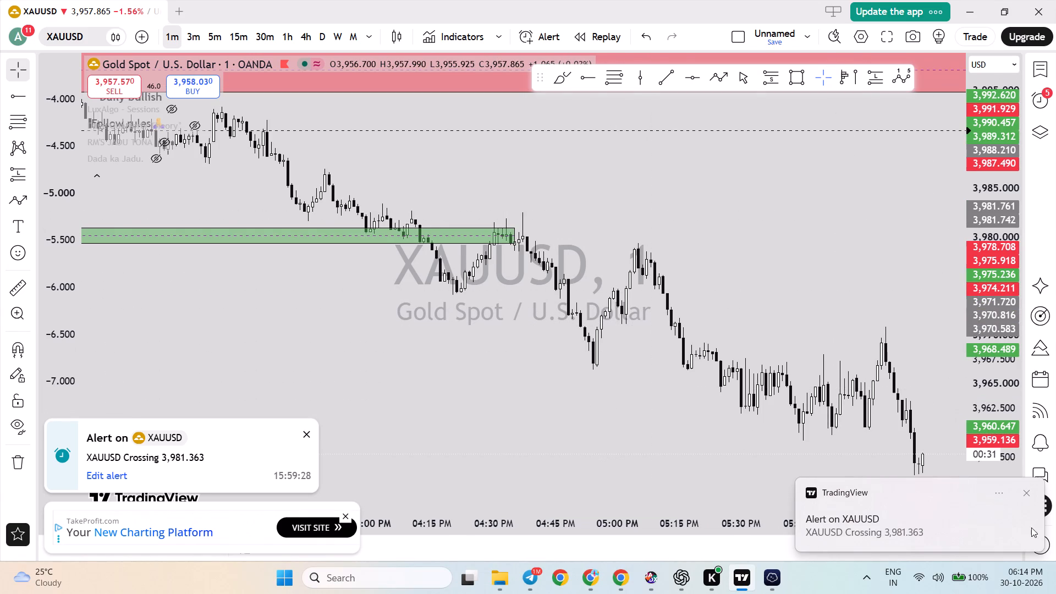
{"action": "left_click", "coordinate": [1035, 493]}
{"action": "left_click_drag", "start_coordinate": [879, 365], "coordinate": [875, 360]}
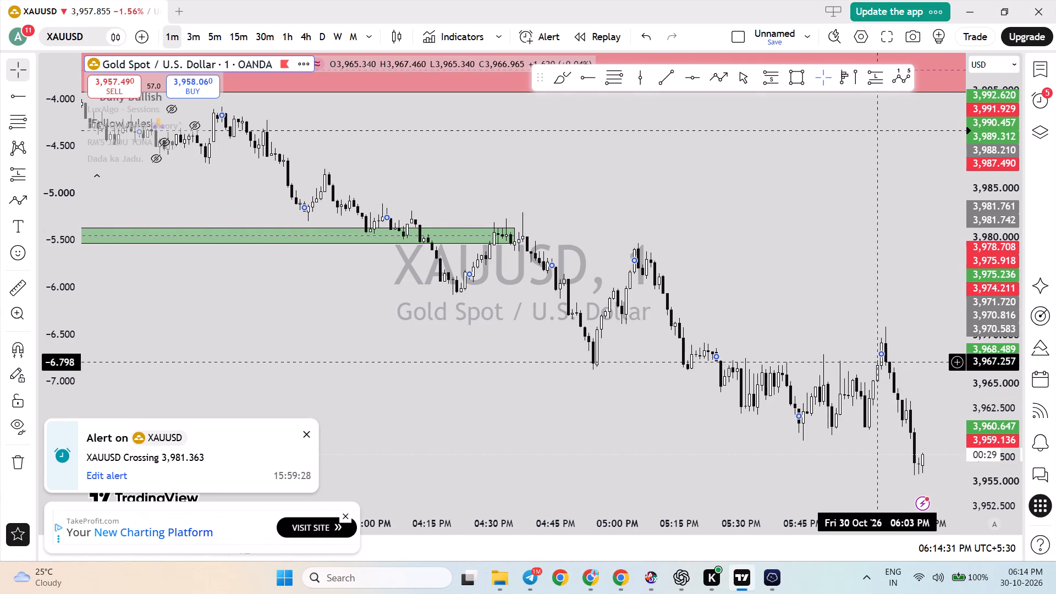
{"action": "left_click_drag", "start_coordinate": [875, 360], "coordinate": [744, 235]}
{"action": "left_click_drag", "start_coordinate": [1015, 342], "coordinate": [983, 429]}
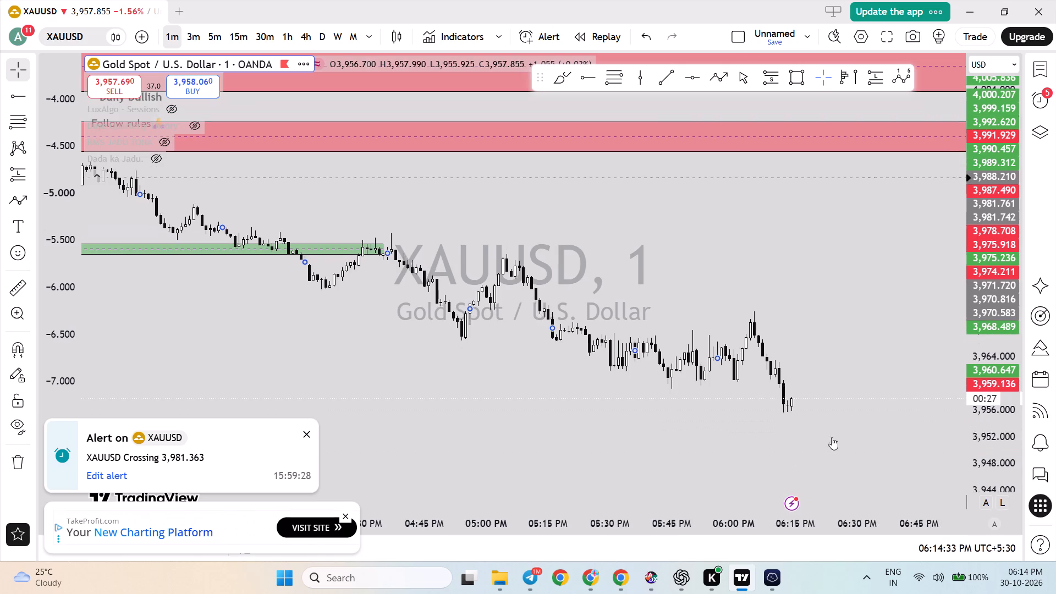
{"action": "scroll", "coordinate": [743, 433], "scroll_direction": "down", "scroll_amount": 6}
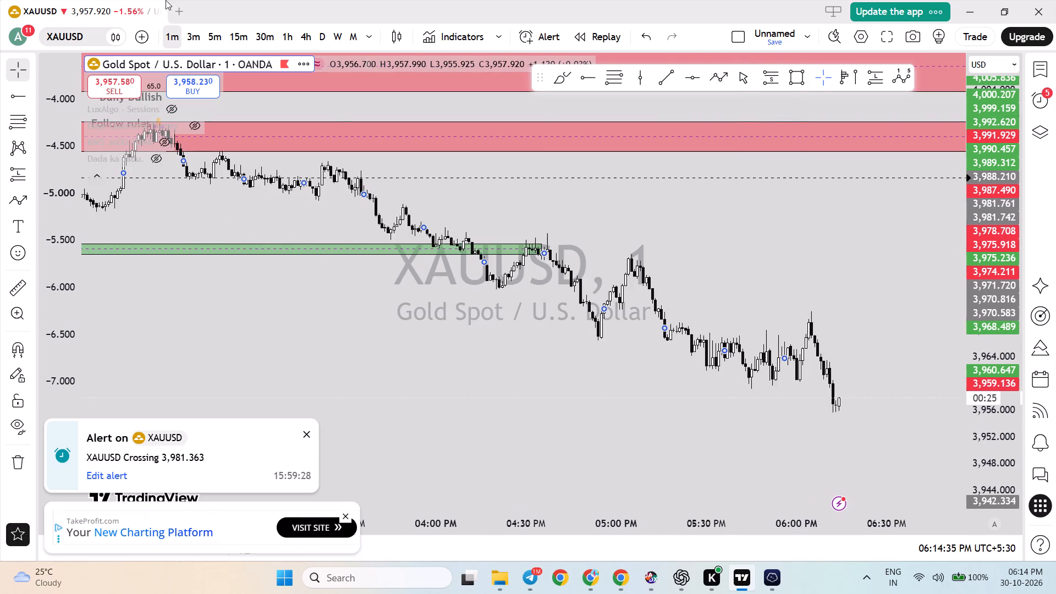
Set the XAUUSD chart to the 15-minute timeframe and examine recent price action against the marked red and green zones.
{"action": "left_click", "coordinate": [240, 32]}
{"action": "scroll", "coordinate": [741, 442], "scroll_direction": "up", "scroll_amount": 2}
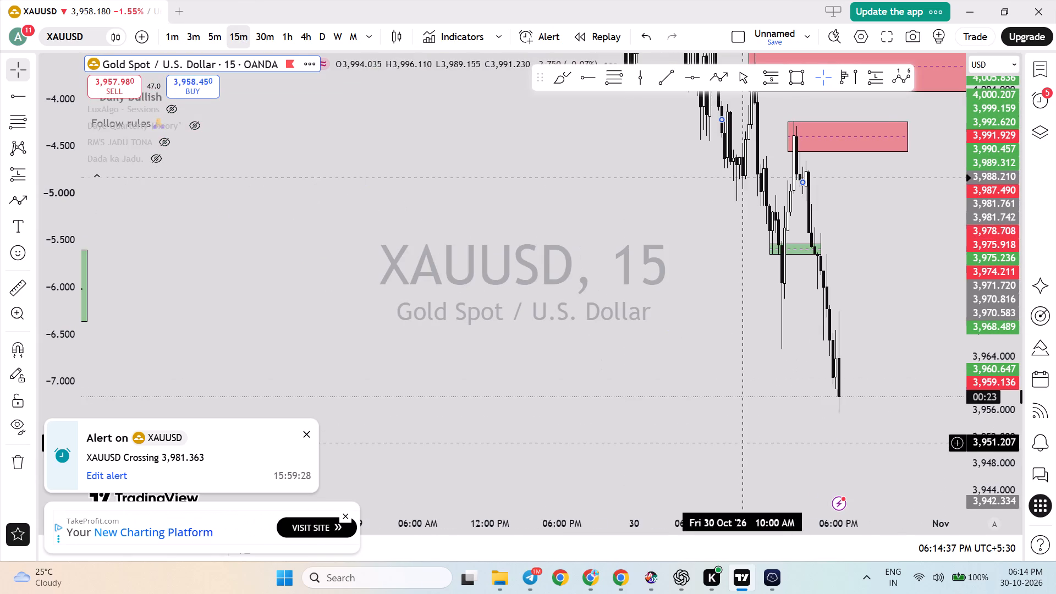
{"action": "scroll", "coordinate": [741, 442], "scroll_direction": "up", "scroll_amount": 2}
{"action": "left_click_drag", "start_coordinate": [965, 282], "coordinate": [972, 324]}
{"action": "left_click_drag", "start_coordinate": [1013, 299], "coordinate": [1013, 300]}
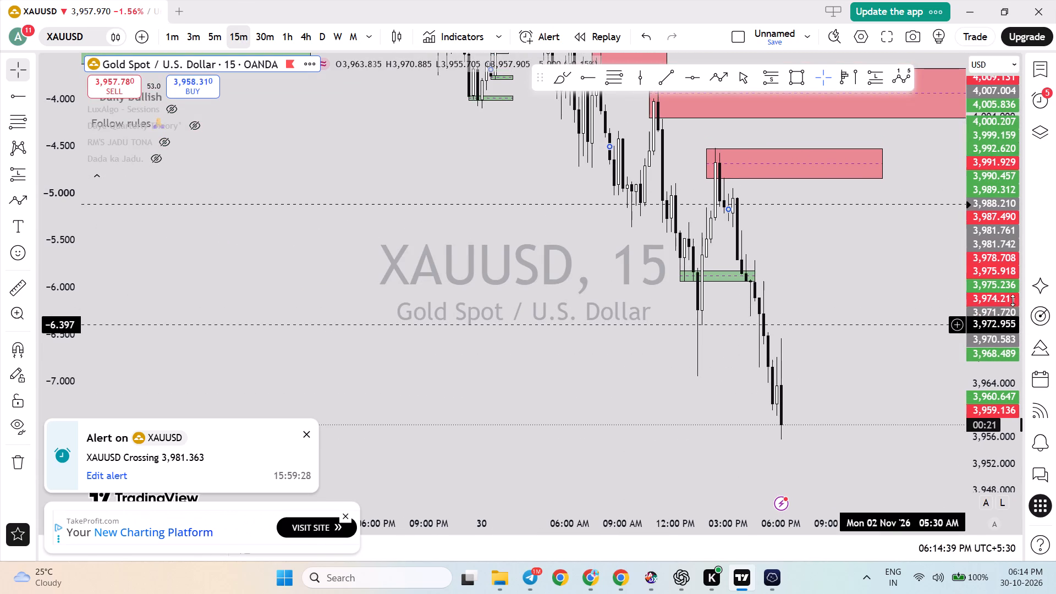
{"action": "left_click_drag", "start_coordinate": [1013, 300], "coordinate": [1005, 455]}
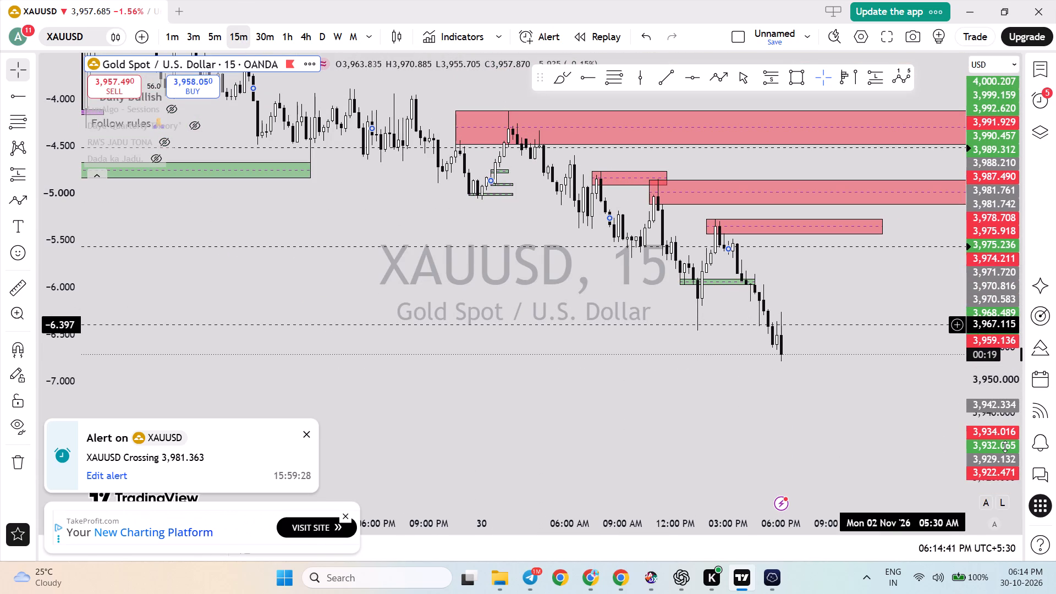
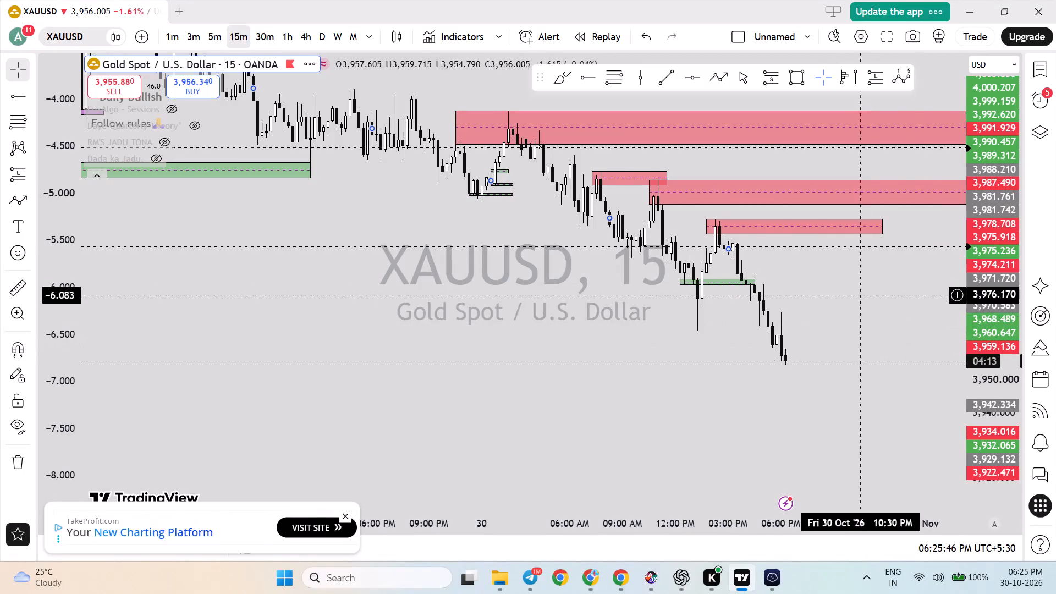
Examine the latest XAUUSD candles on the 15-minute chart in the wider context of the marked red and green zones.
{"action": "left_click_drag", "start_coordinate": [873, 315], "coordinate": [817, 348]}
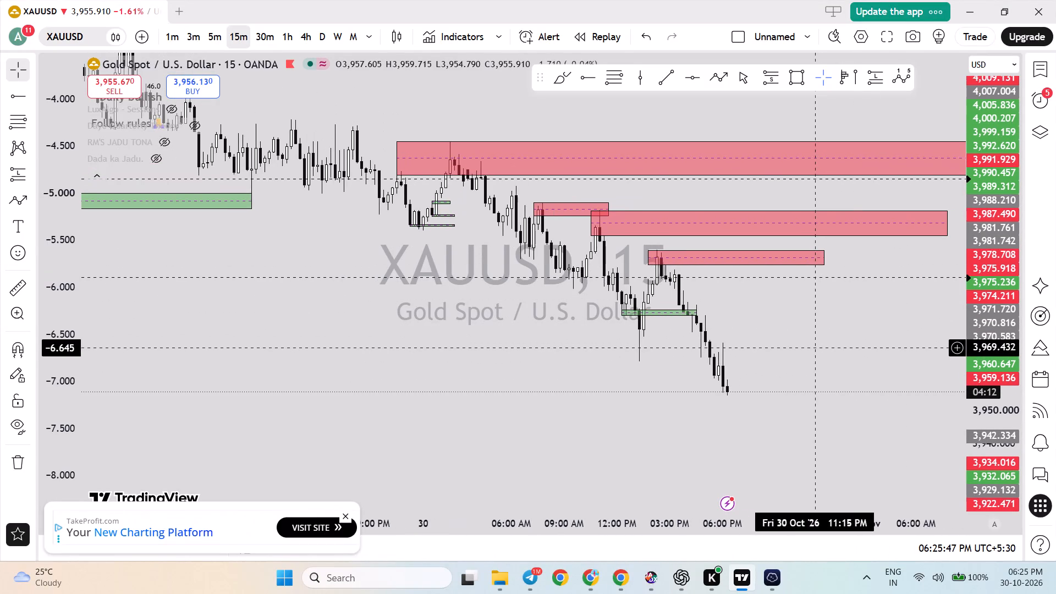
{"action": "scroll", "coordinate": [817, 348], "scroll_direction": "up", "scroll_amount": 2}
{"action": "left_click_drag", "start_coordinate": [990, 249], "coordinate": [994, 305]}
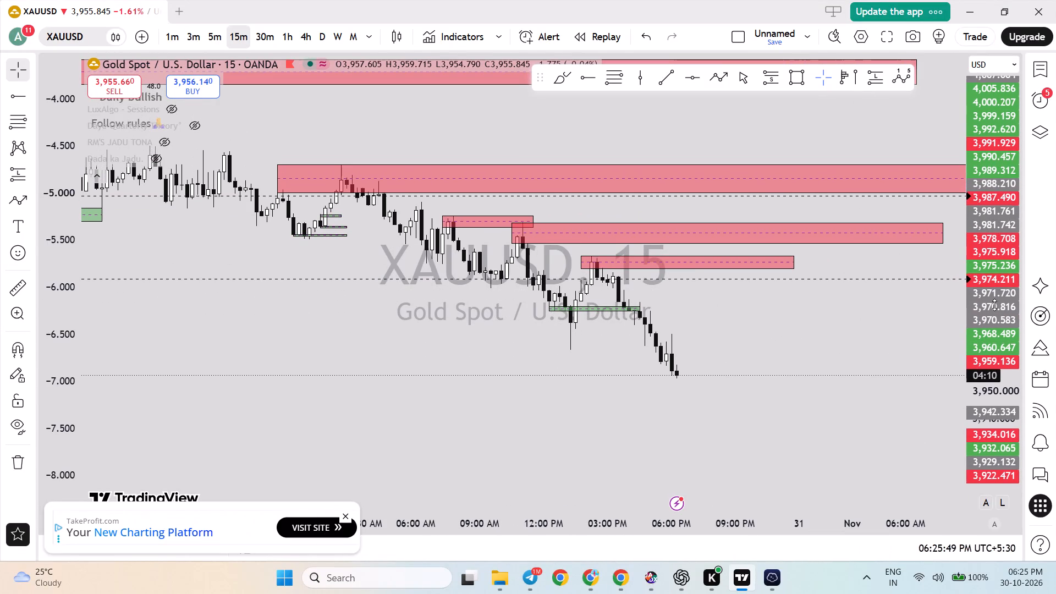
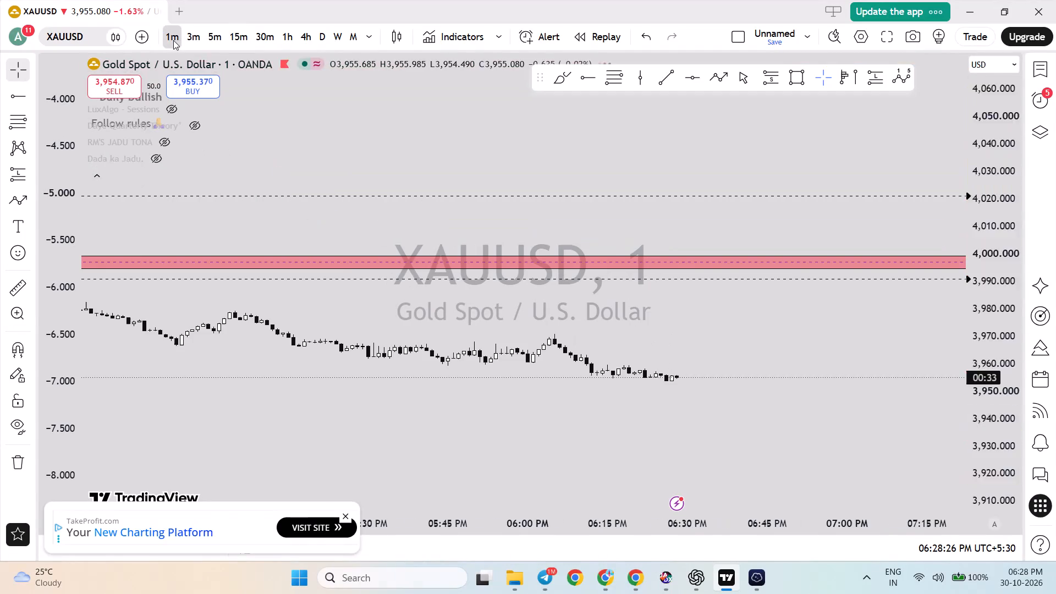
On the daily XAUUSD chart, draw a horizontal ray extending forward from the late-June swing low at about 3,942.10.
{"action": "left_click", "coordinate": [226, 40]}
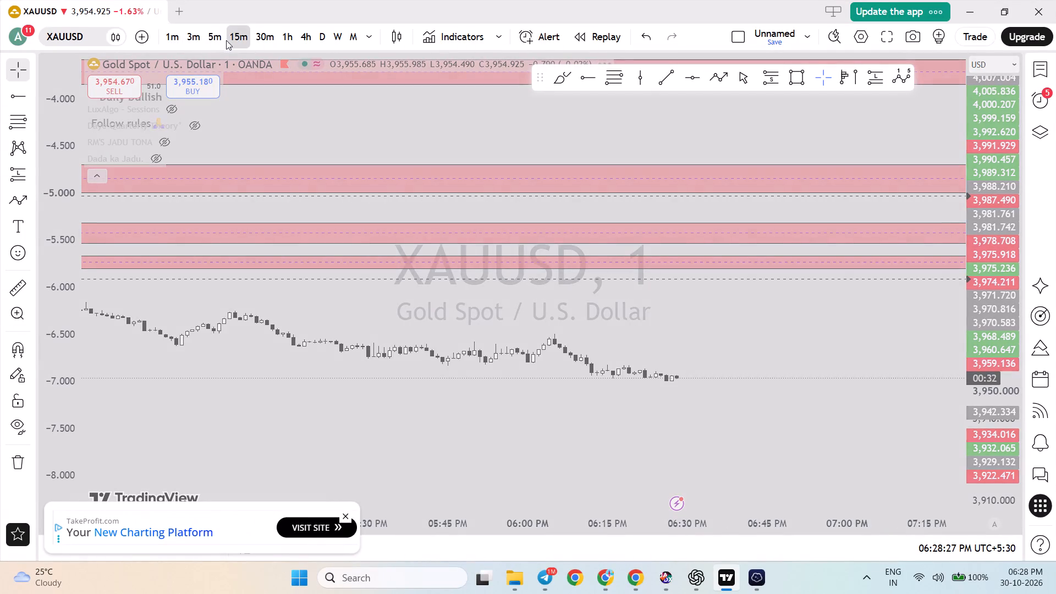
{"action": "scroll", "coordinate": [554, 349], "scroll_direction": "down", "scroll_amount": 5}
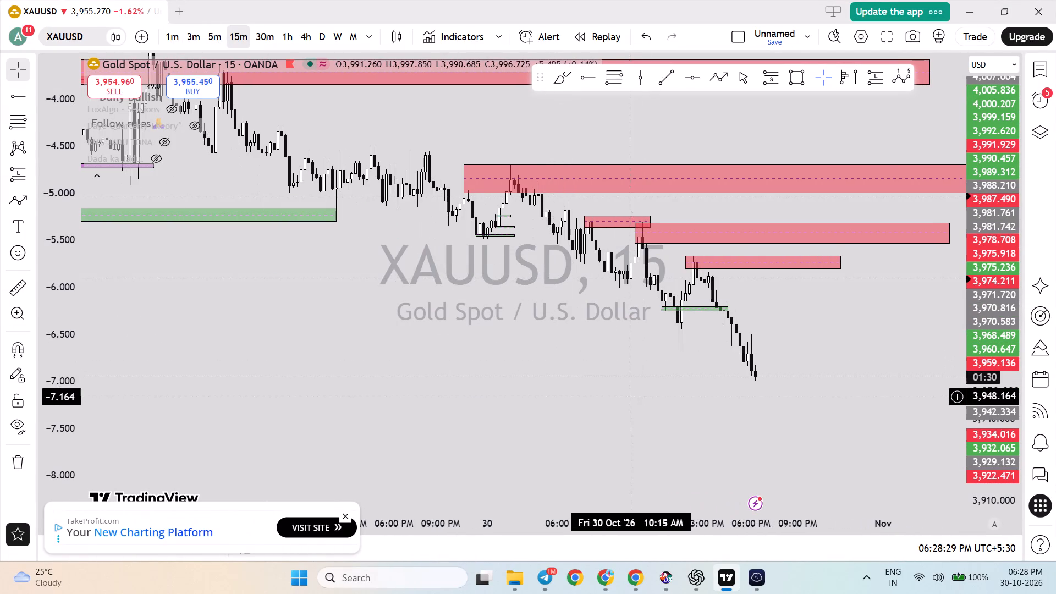
{"action": "left_click", "coordinate": [320, 46]}
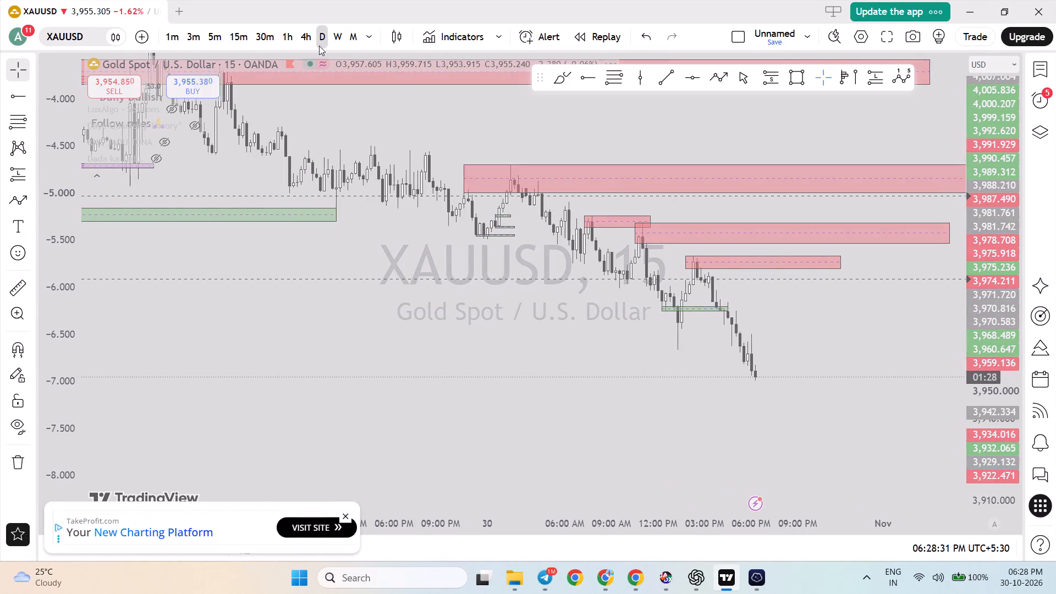
{"action": "left_click_drag", "start_coordinate": [997, 296], "coordinate": [985, 394]}
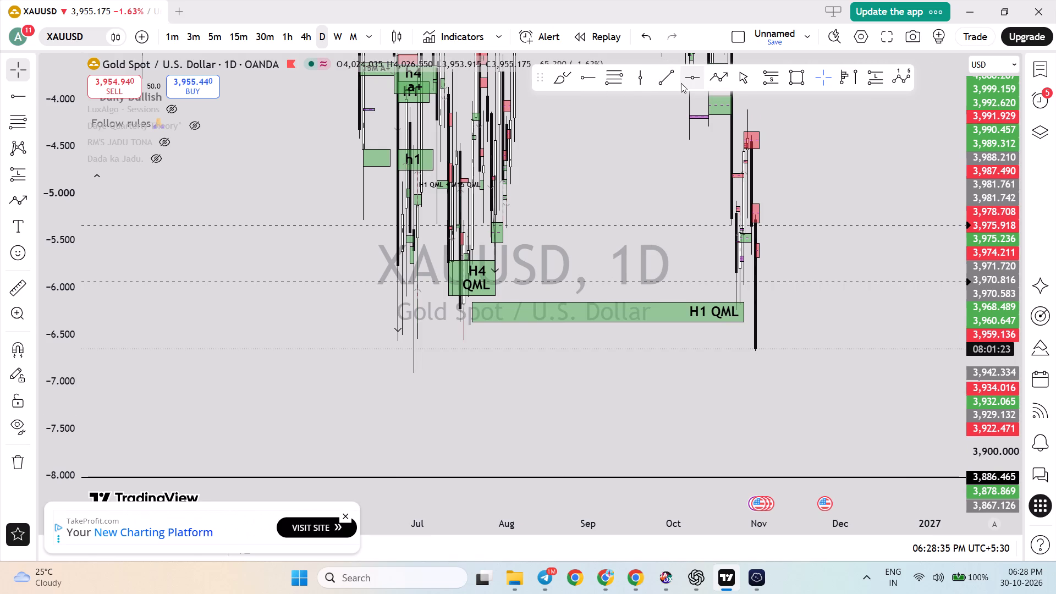
{"action": "left_click", "coordinate": [588, 84]}
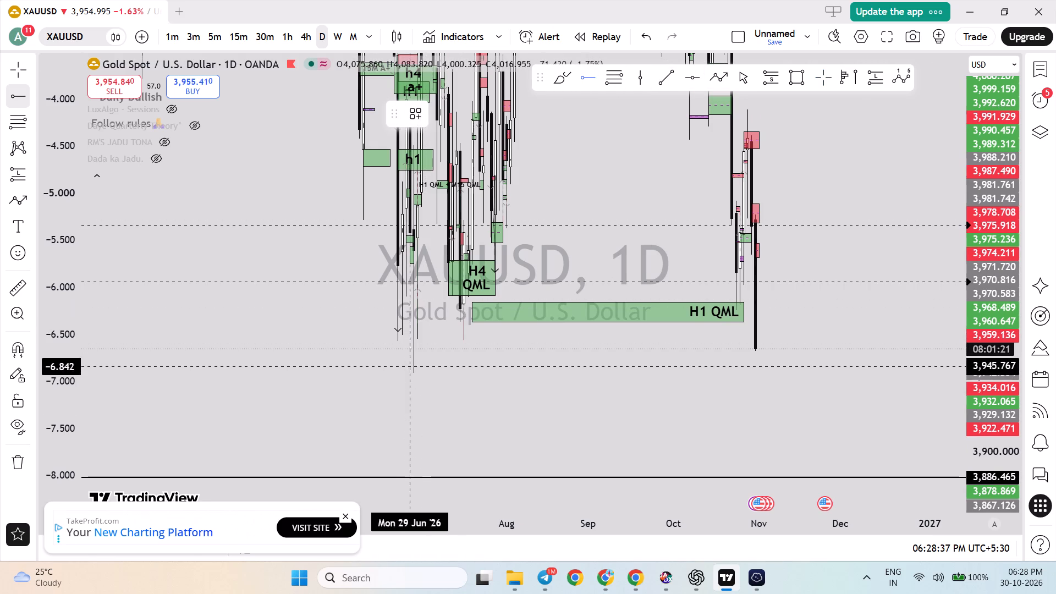
{"action": "left_click", "coordinate": [414, 369], "text": "ctrl"}
{"action": "left_click", "coordinate": [541, 351]}
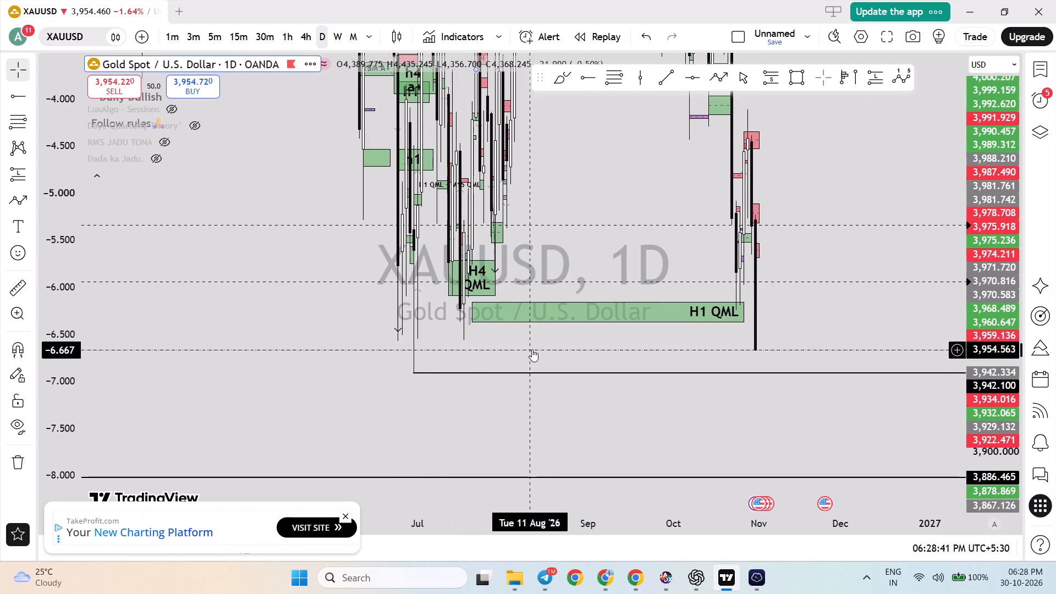
Examine the 1-minute XAUUSD candles in relation to the new horizontal ray and the red zones above price.
{"action": "scroll", "coordinate": [532, 349], "scroll_direction": "up", "scroll_amount": 1}
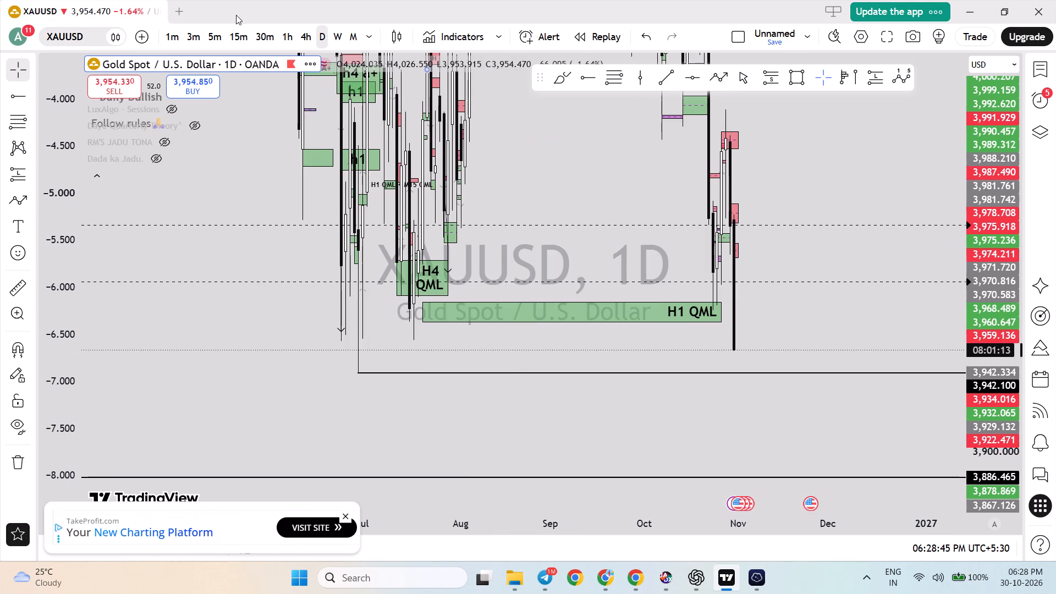
{"action": "left_click", "coordinate": [173, 35]}
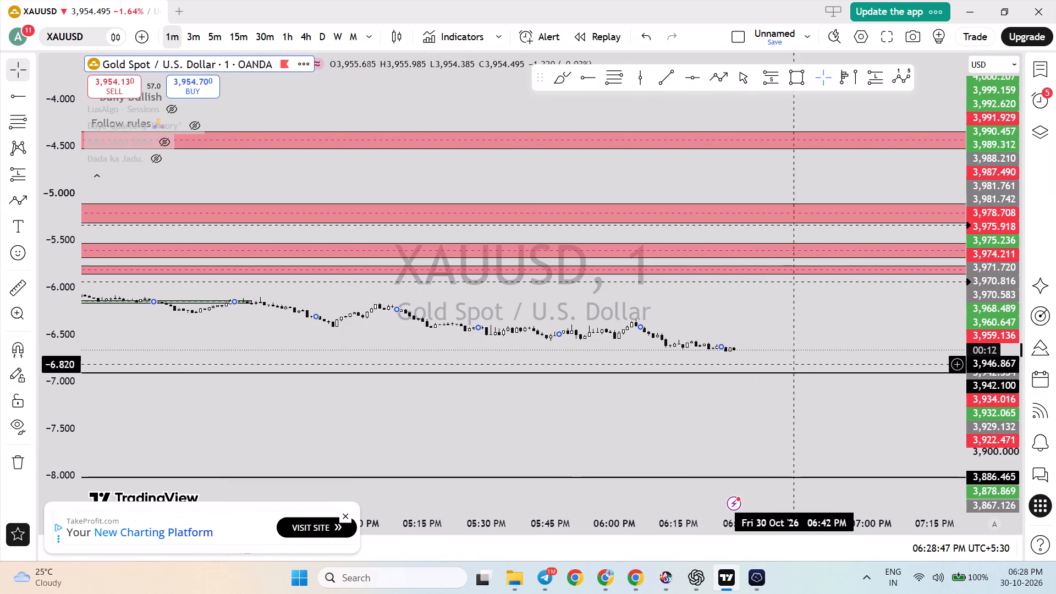
{"action": "left_click_drag", "start_coordinate": [989, 419], "coordinate": [987, 176]}
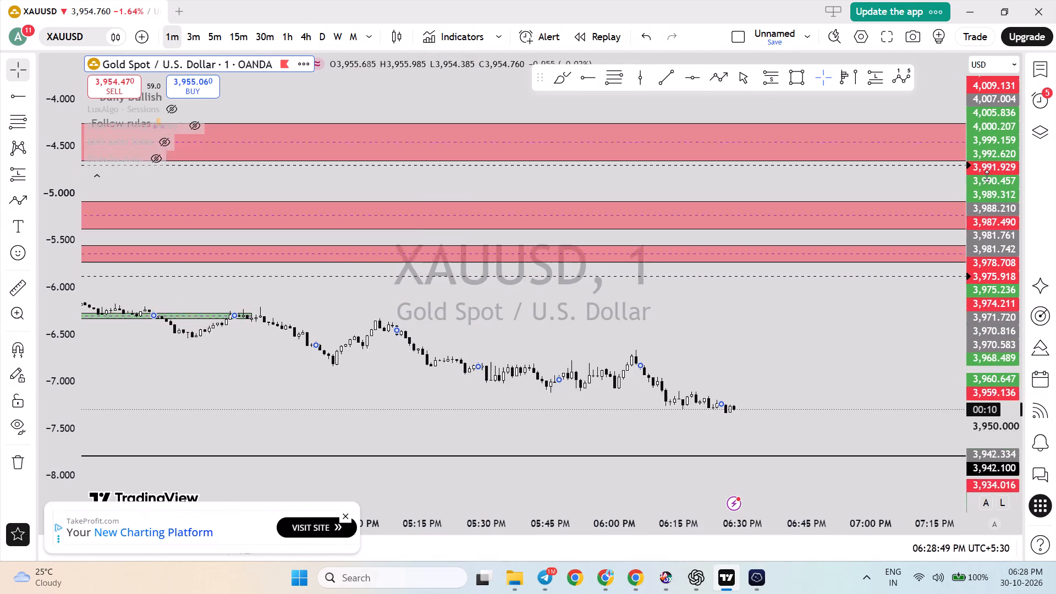
{"action": "left_click_drag", "start_coordinate": [987, 176], "coordinate": [987, 175]}
{"action": "left_click_drag", "start_coordinate": [790, 328], "coordinate": [809, 185]}
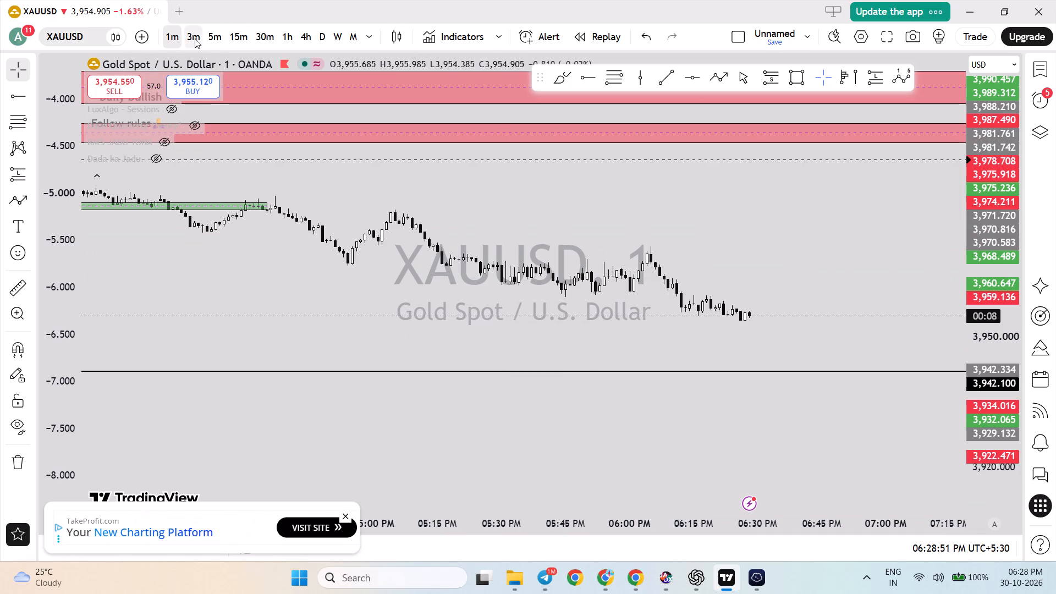
Examine the recent XAUUSD decline on the 5-minute chart against the red and green zones and the horizontal ray below.
{"action": "left_click", "coordinate": [214, 34]}
{"action": "scroll", "coordinate": [651, 366], "scroll_direction": "down", "scroll_amount": 1}
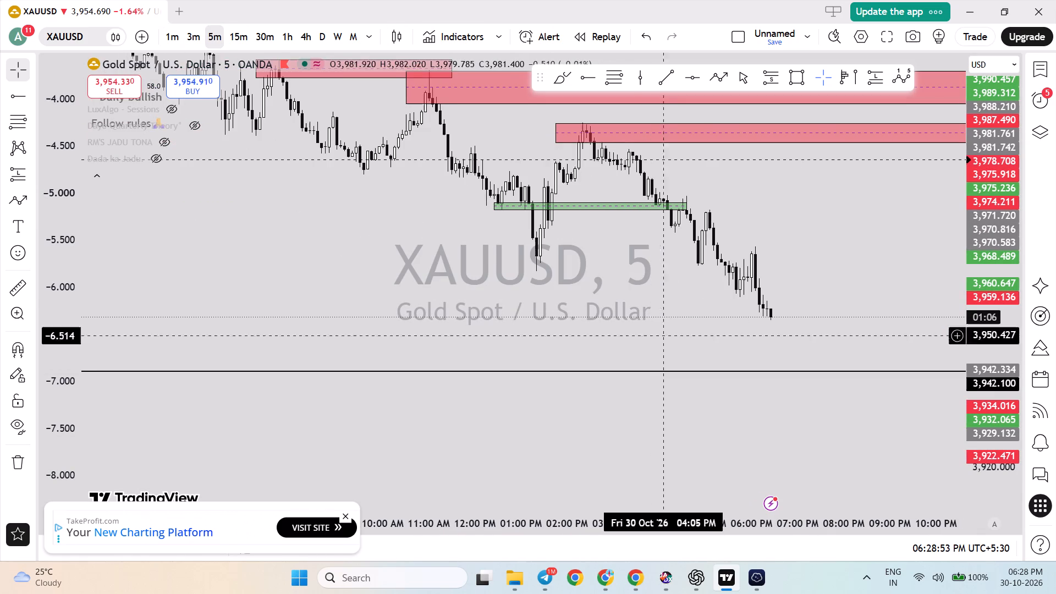
{"action": "left_click_drag", "start_coordinate": [671, 298], "coordinate": [665, 316]}
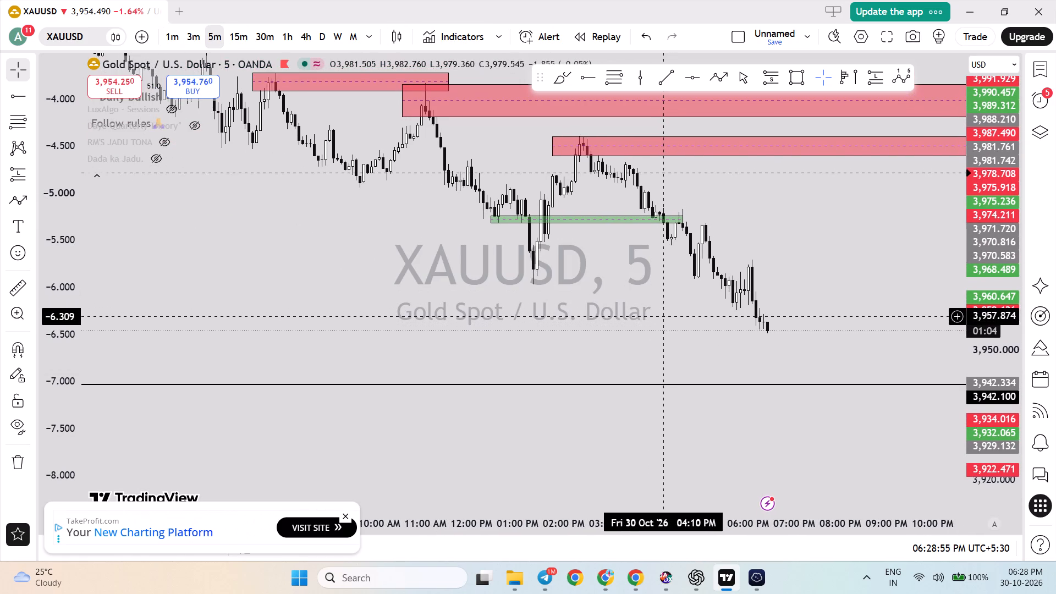
{"action": "left_click_drag", "start_coordinate": [665, 316], "coordinate": [664, 331]}
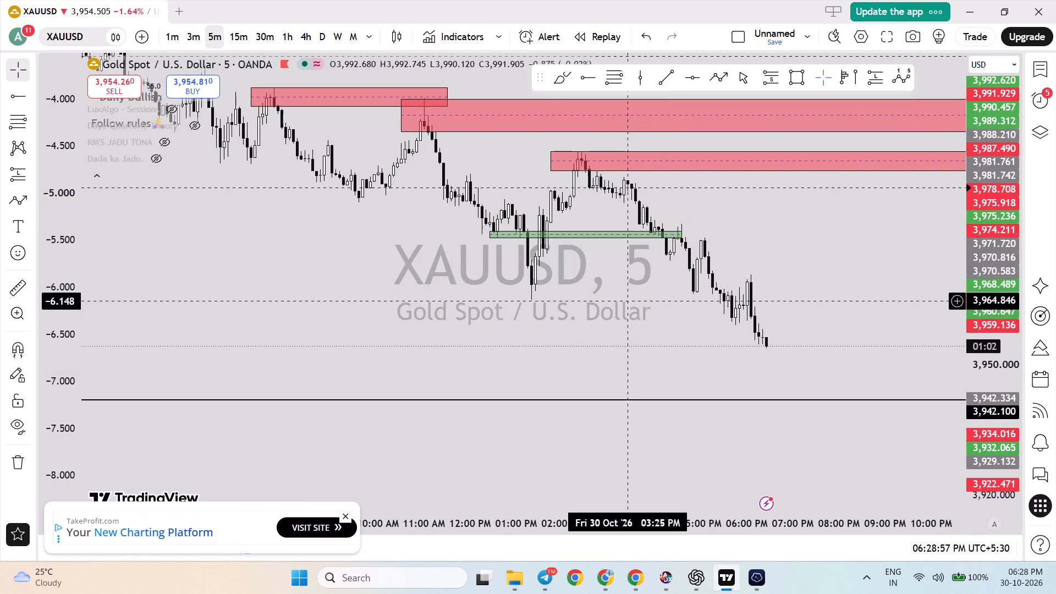
{"action": "scroll", "coordinate": [627, 301], "scroll_direction": "down", "scroll_amount": 4}
{"action": "scroll", "coordinate": [627, 301], "scroll_direction": "up", "scroll_amount": 4}
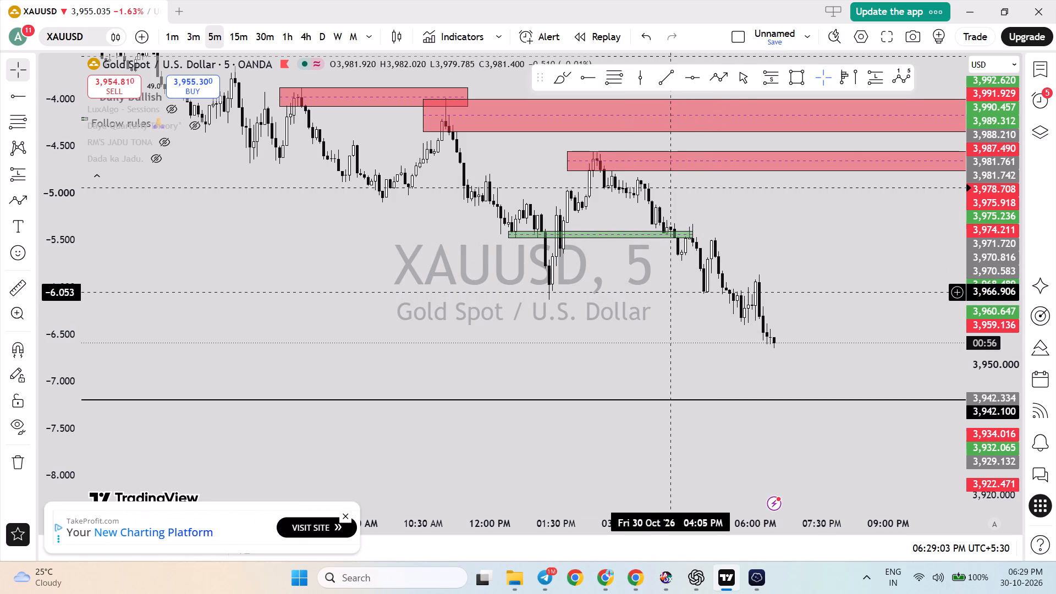
{"action": "scroll", "coordinate": [670, 292], "scroll_direction": "down", "scroll_amount": 1}
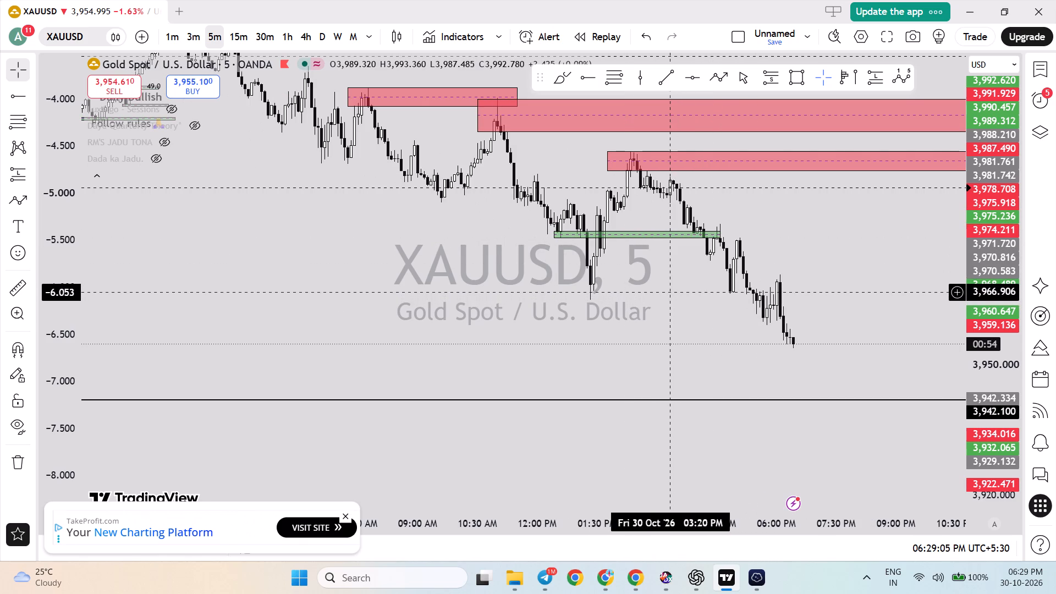
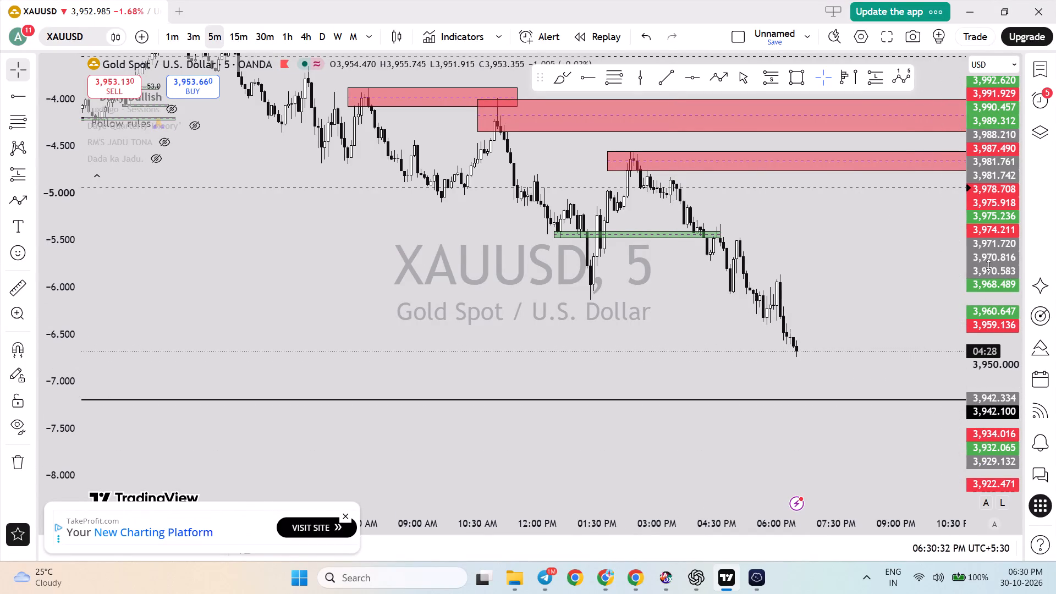
Measure the price range on the 5-minute XAUUSD chart from about 3,965.77 up to the lowest red zone.
{"action": "left_click_drag", "start_coordinate": [988, 261], "coordinate": [1007, 312]}
{"action": "scroll", "coordinate": [822, 362], "scroll_direction": "down", "scroll_amount": 4}
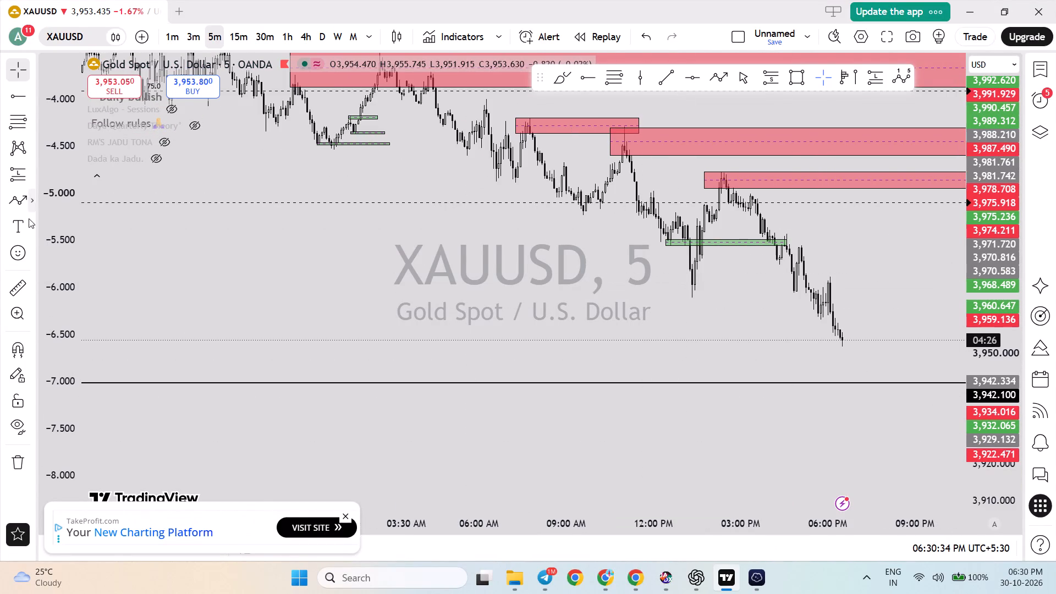
{"action": "left_click", "coordinate": [28, 288]}
{"action": "left_click", "coordinate": [724, 295]}
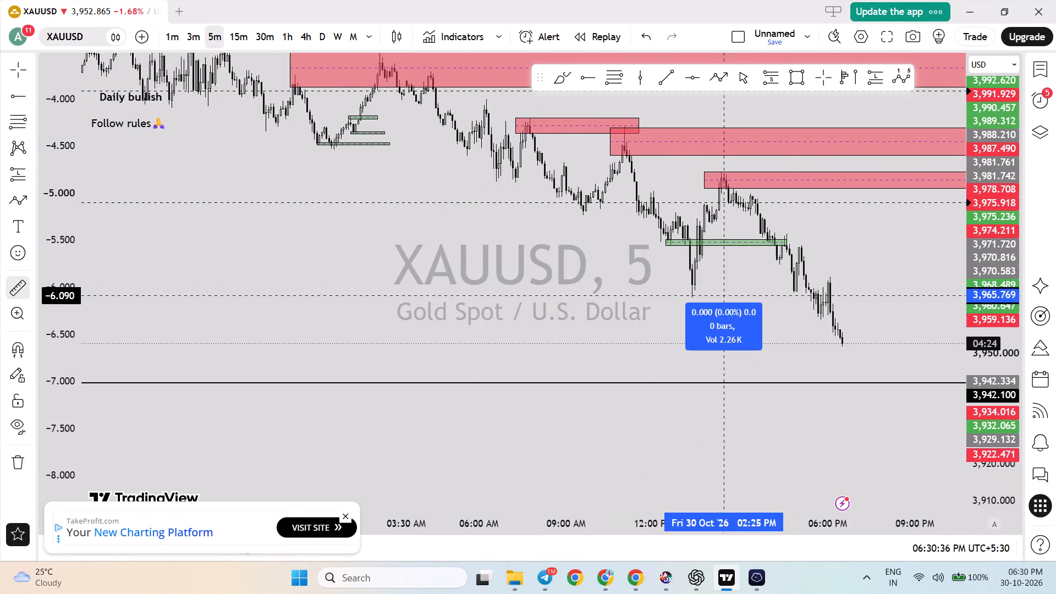
{"action": "left_click", "coordinate": [756, 170]}
{"action": "left_click", "coordinate": [839, 235]}
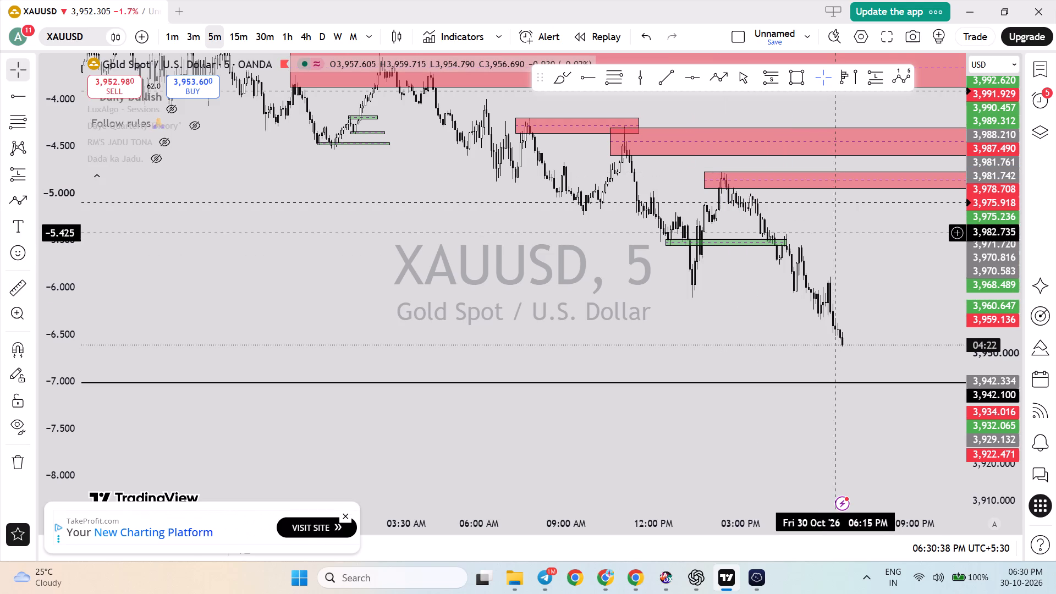
View the latest news update attached to the most recent candles on the 5-minute XAUUSD chart.
{"action": "left_click_drag", "start_coordinate": [971, 268], "coordinate": [984, 356]}
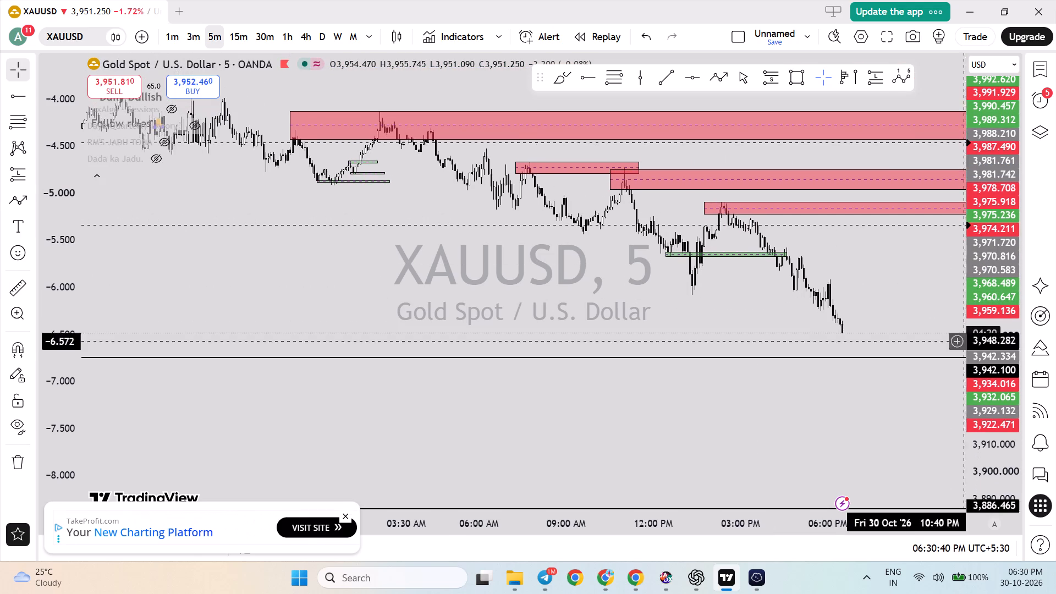
{"action": "scroll", "coordinate": [883, 326], "scroll_direction": "down", "scroll_amount": 5}
{"action": "scroll", "coordinate": [819, 298], "scroll_direction": "up", "scroll_amount": 1}
{"action": "scroll", "coordinate": [819, 298], "scroll_direction": "down", "scroll_amount": 1}
{"action": "scroll", "coordinate": [819, 298], "scroll_direction": "up", "scroll_amount": 2}
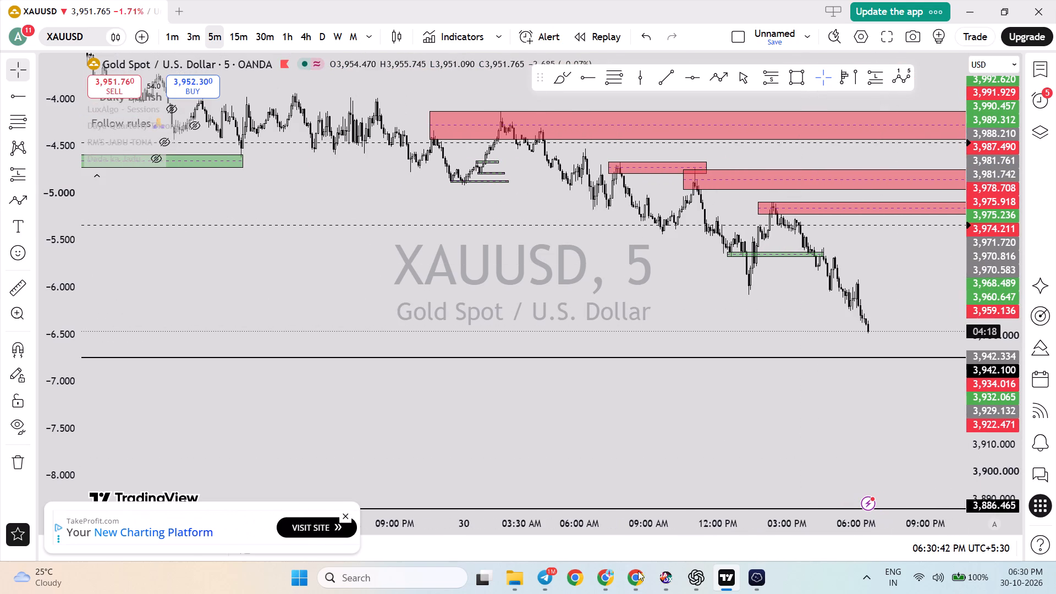
{"action": "left_click", "coordinate": [872, 499]}
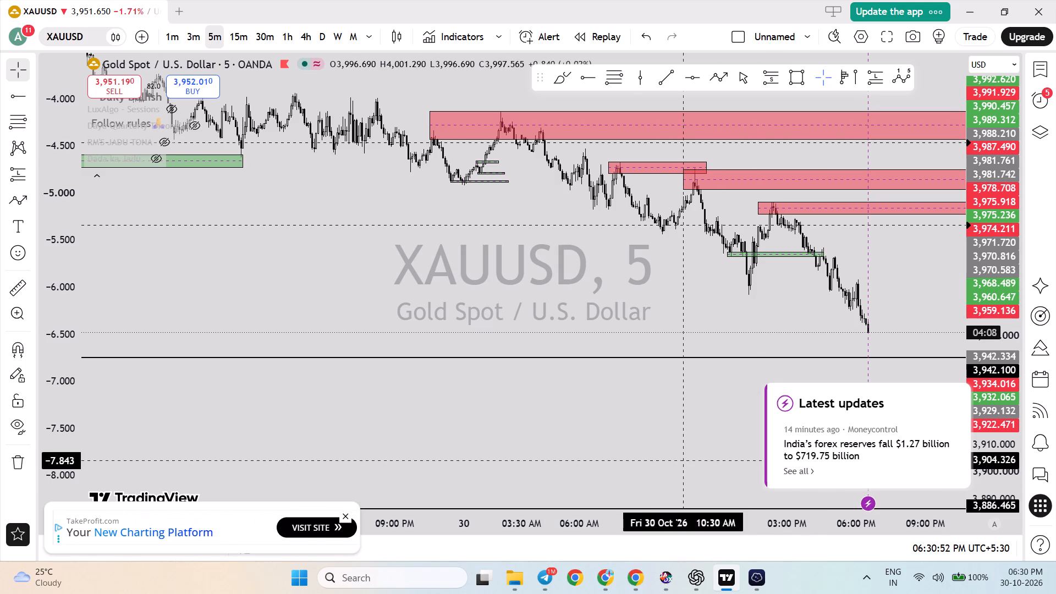
{"action": "left_click", "coordinate": [683, 460]}
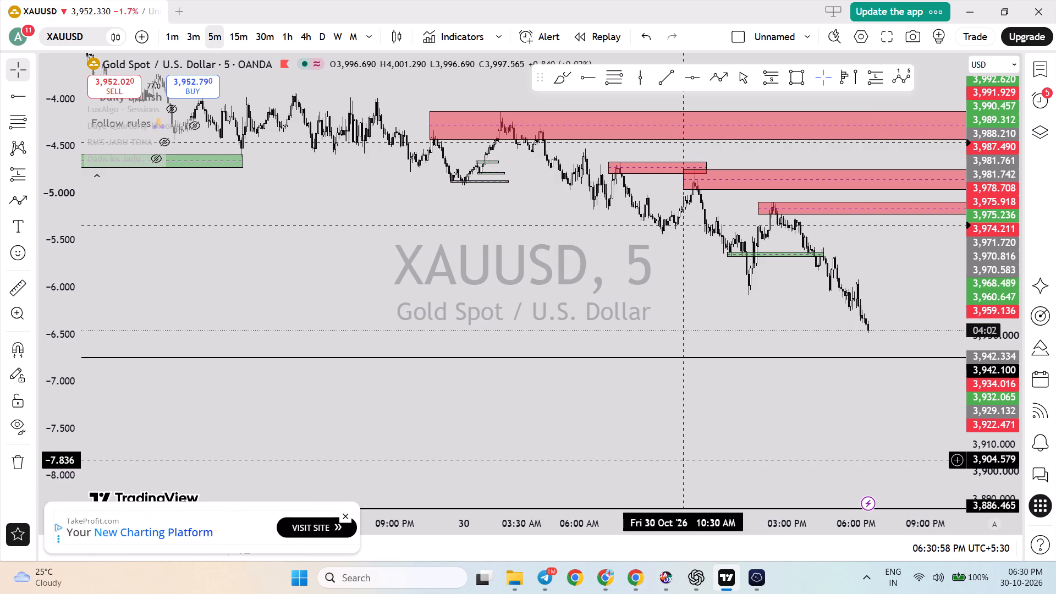
Check the BTCUSD 5-minute chart from the watchlist and return to XAUUSD with the watchlist hidden.
{"action": "left_click", "coordinate": [1042, 78]}
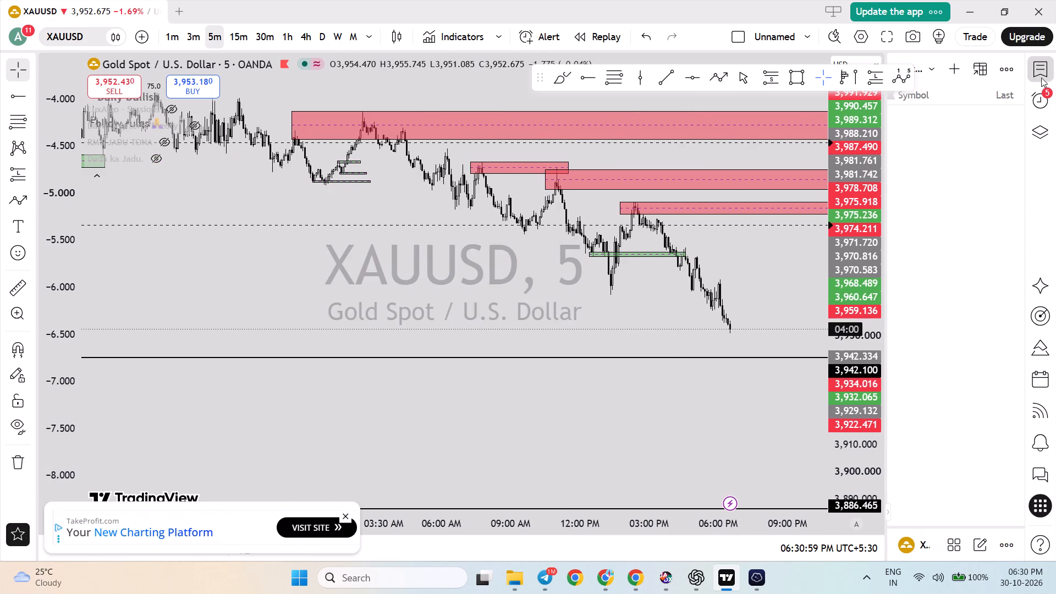
{"action": "left_click", "coordinate": [983, 137]}
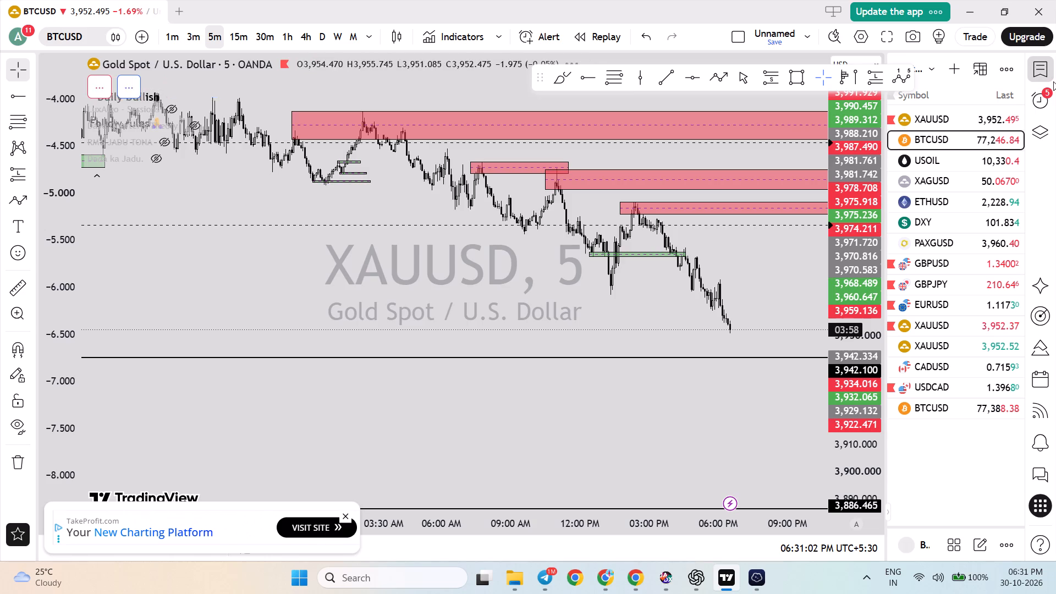
{"action": "left_click", "coordinate": [1051, 76]}
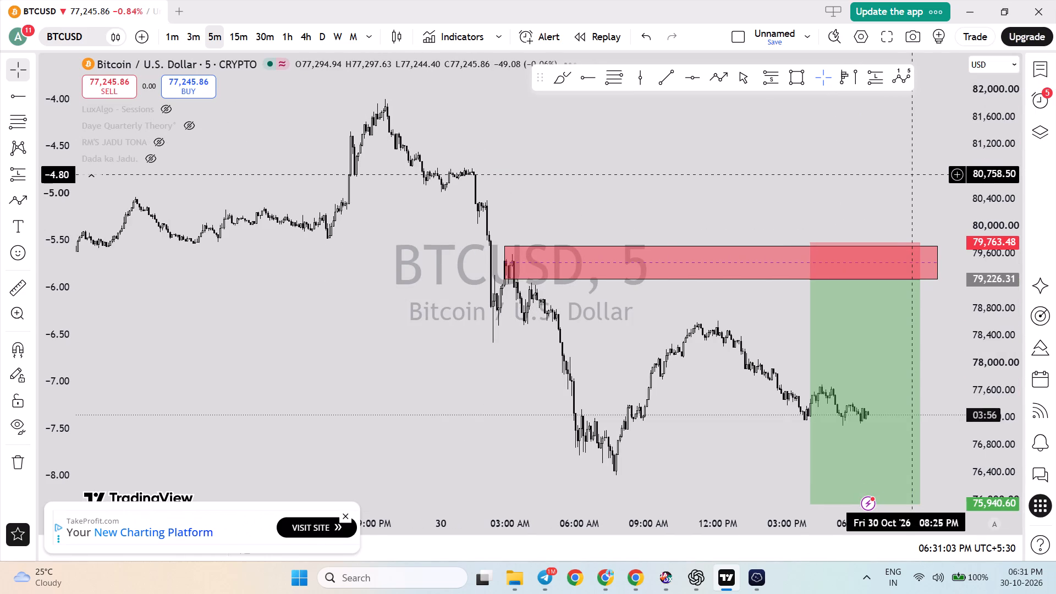
{"action": "left_click", "coordinate": [1034, 70]}
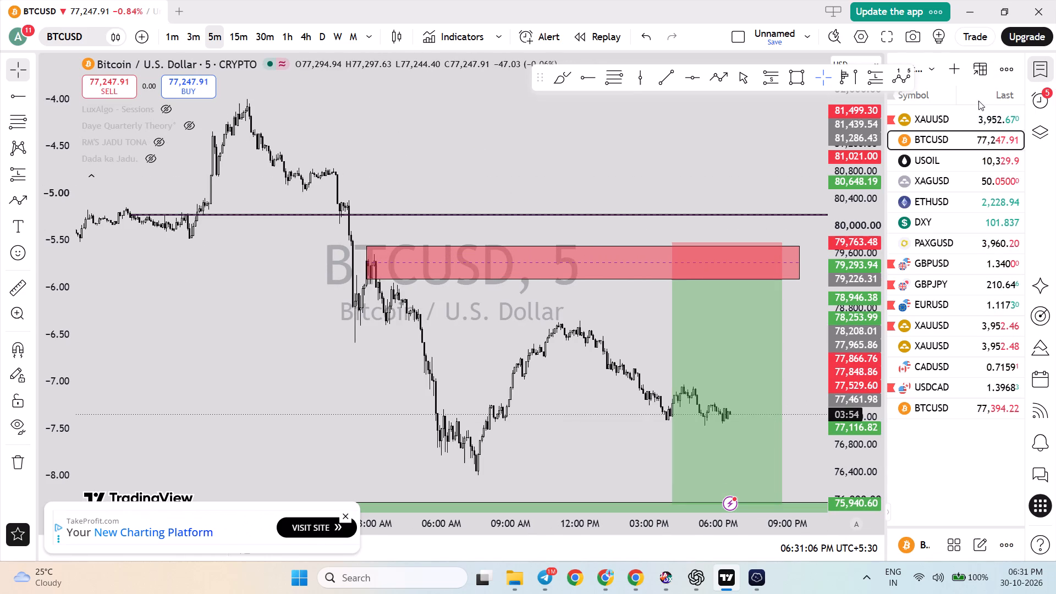
{"action": "left_click", "coordinate": [939, 122]}
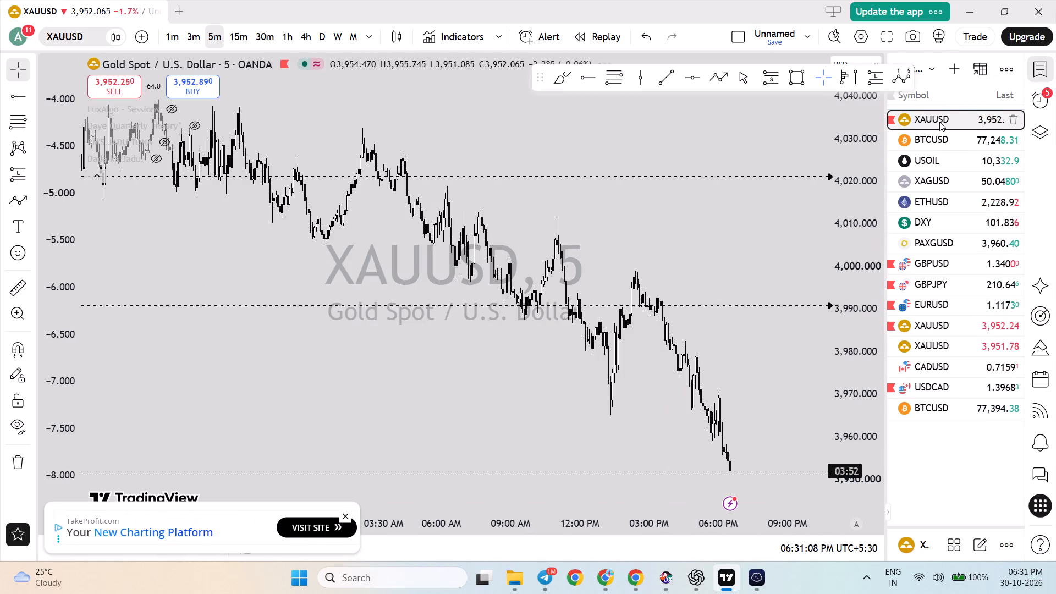
{"action": "left_click", "coordinate": [1049, 62]}
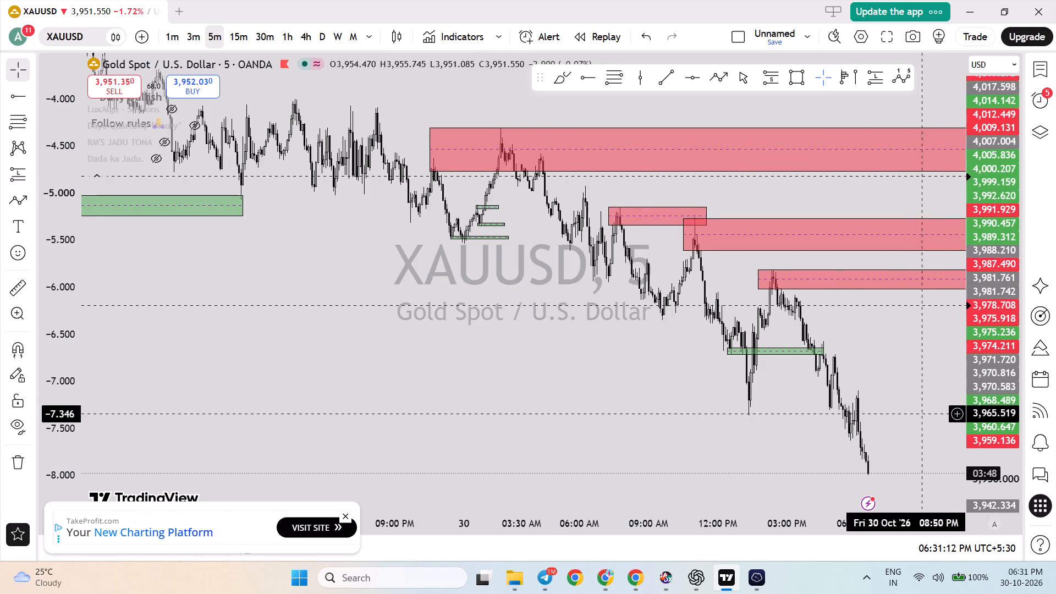
Examine the latest 5-minute XAUUSD candles against the horizontal ray at 3,942.10 below price.
{"action": "left_click_drag", "start_coordinate": [912, 404], "coordinate": [875, 267]}
{"action": "scroll", "coordinate": [783, 326], "scroll_direction": "up", "scroll_amount": 3}
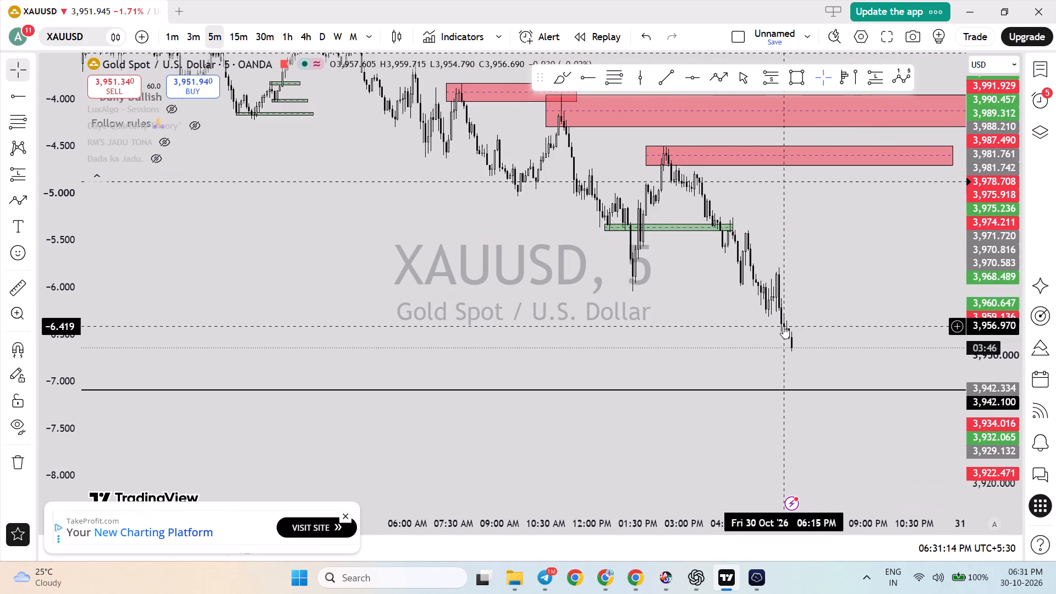
{"action": "scroll", "coordinate": [840, 365], "scroll_direction": "up", "scroll_amount": 2}
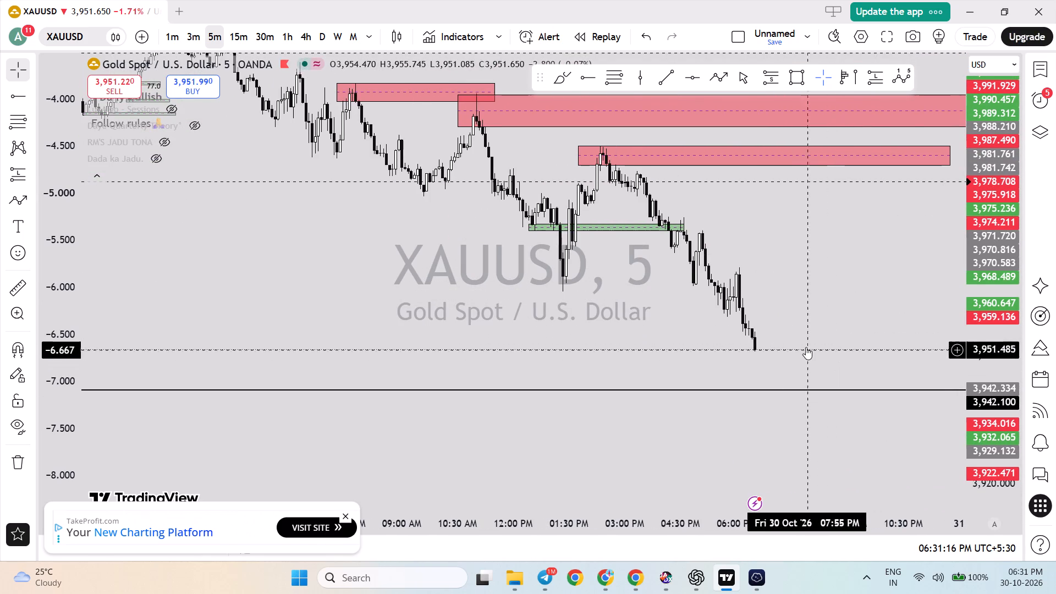
{"action": "left_click_drag", "start_coordinate": [806, 346], "coordinate": [803, 302]}
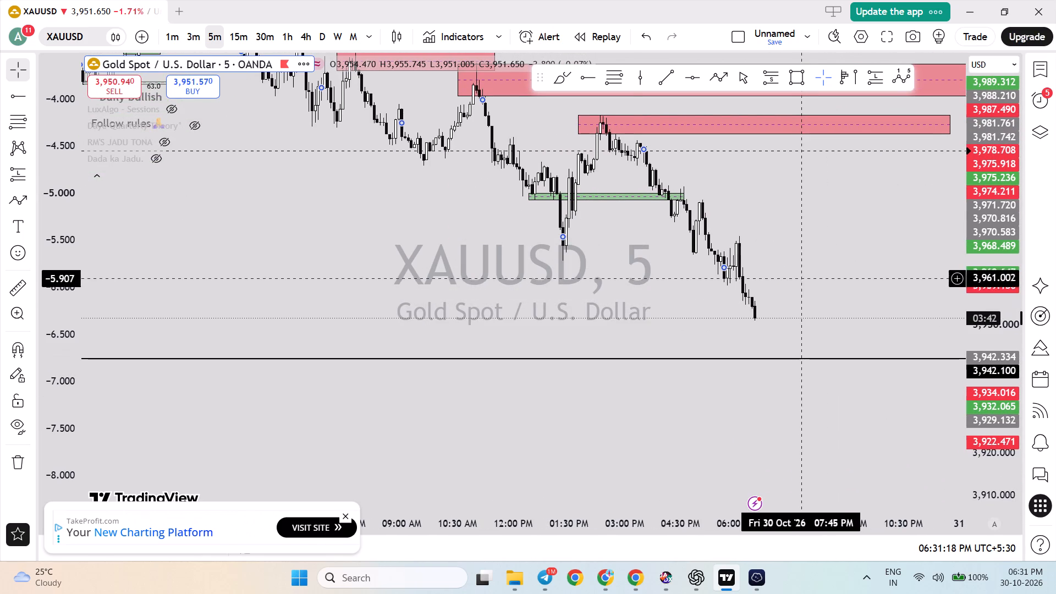
{"action": "left_click", "coordinate": [800, 277]}
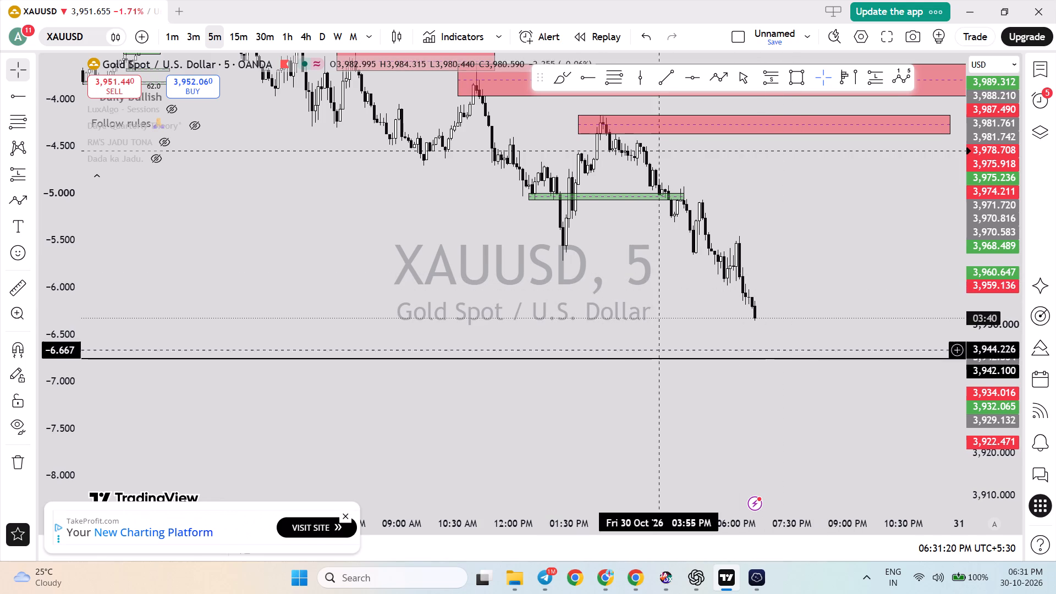
Look back through the 15-minute XAUUSD history to August along the H1 QML zone and the horizontal ray at 3,942.10.
{"action": "left_click", "coordinate": [249, 32]}
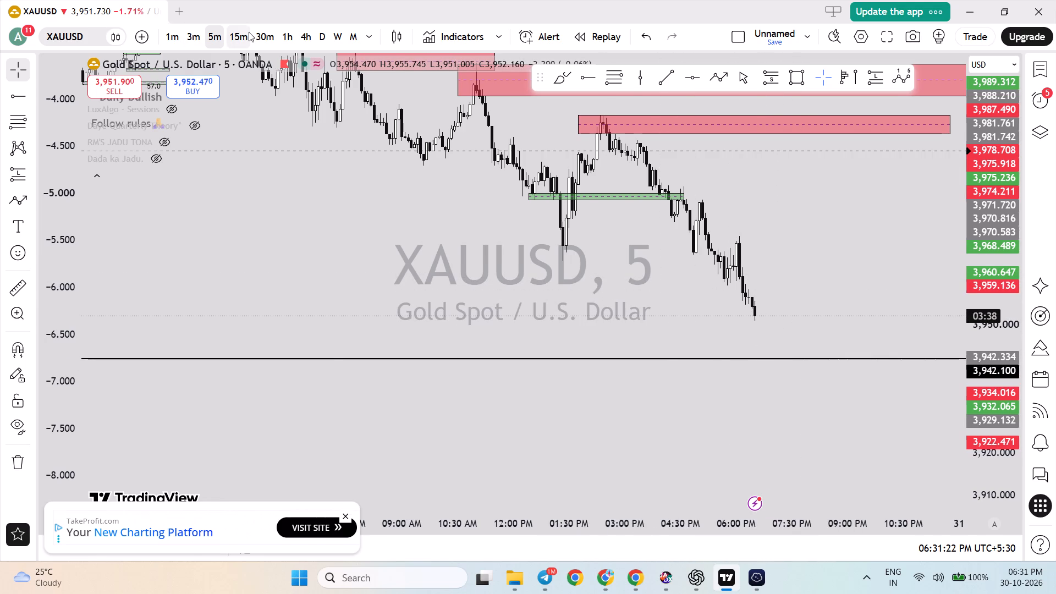
{"action": "scroll", "coordinate": [264, 162], "scroll_direction": "down", "scroll_amount": 5}
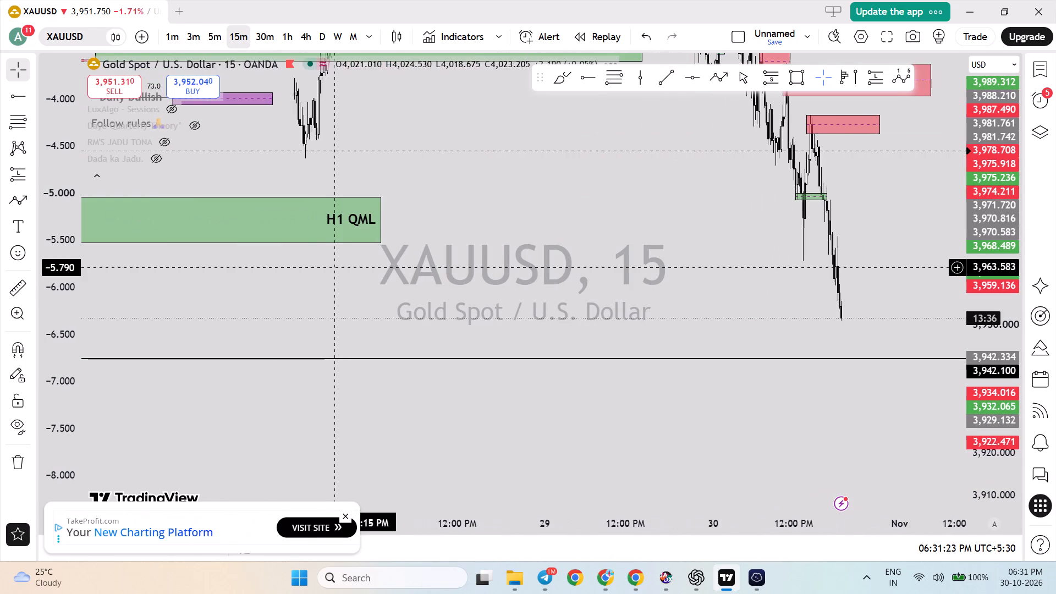
{"action": "scroll", "coordinate": [334, 267], "scroll_direction": "down", "scroll_amount": 11}
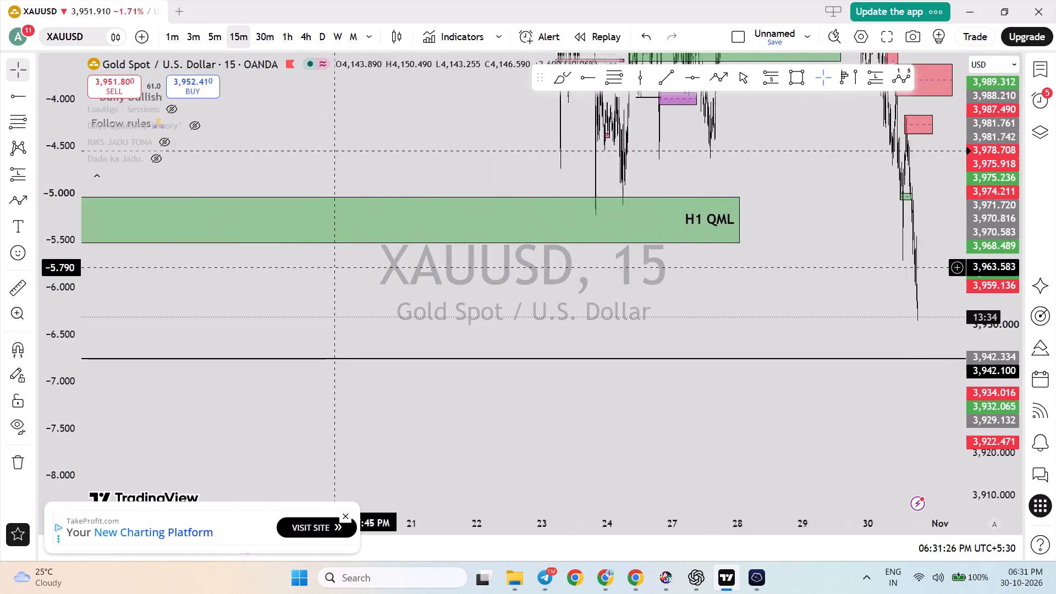
{"action": "scroll", "coordinate": [334, 267], "scroll_direction": "down", "scroll_amount": 11}
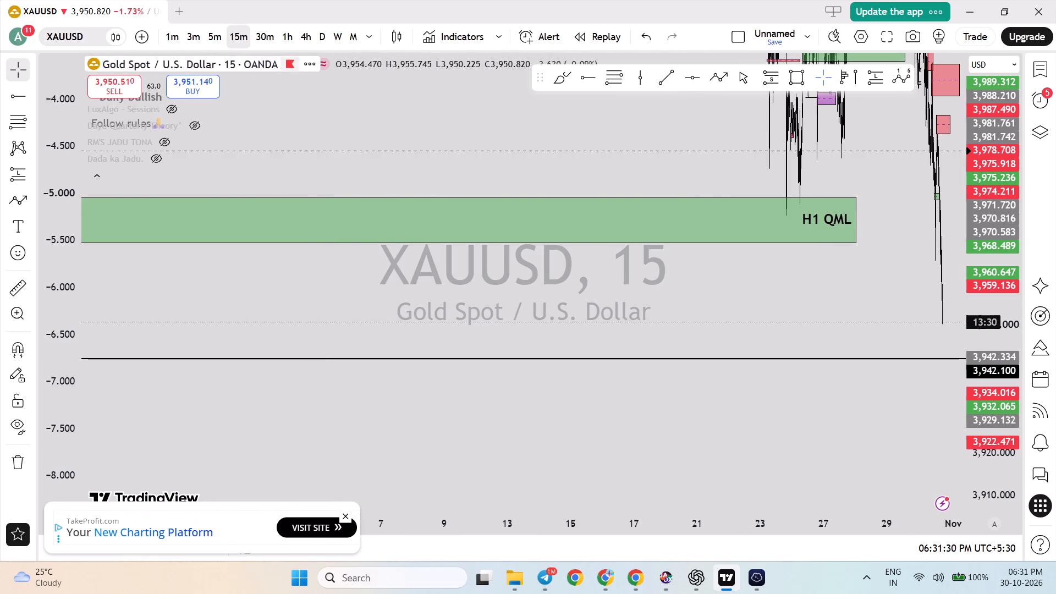
{"action": "left_click_drag", "start_coordinate": [323, 328], "coordinate": [800, 286]}
{"action": "left_click_drag", "start_coordinate": [473, 289], "coordinate": [771, 305]}
{"action": "left_click_drag", "start_coordinate": [510, 300], "coordinate": [856, 301]}
{"action": "left_click_drag", "start_coordinate": [544, 285], "coordinate": [883, 287]}
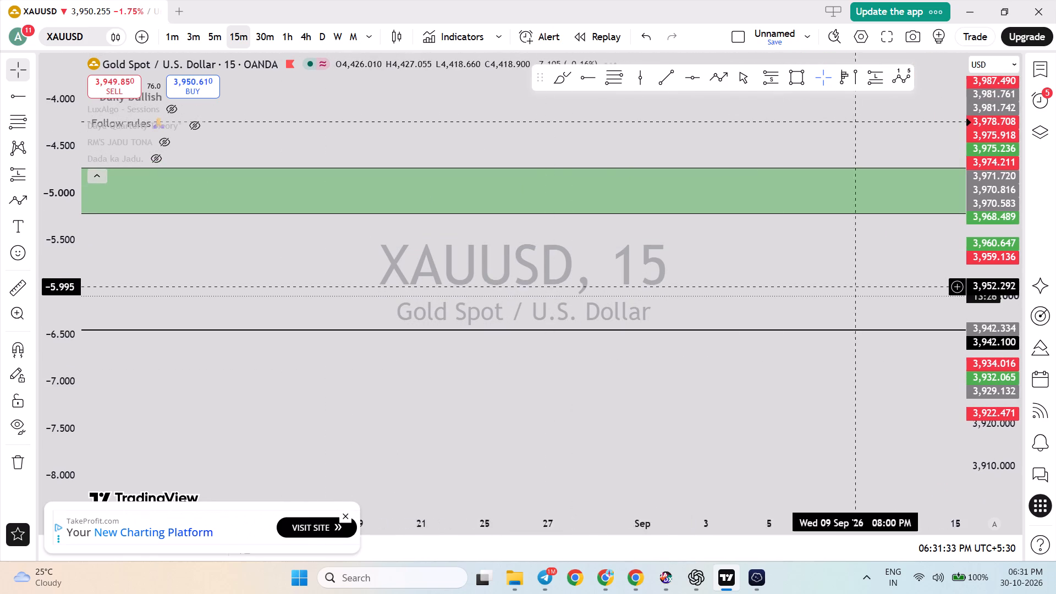
{"action": "left_click_drag", "start_coordinate": [529, 283], "coordinate": [833, 276]}
{"action": "left_click_drag", "start_coordinate": [468, 273], "coordinate": [813, 286]}
{"action": "left_click_drag", "start_coordinate": [525, 281], "coordinate": [549, 281]}
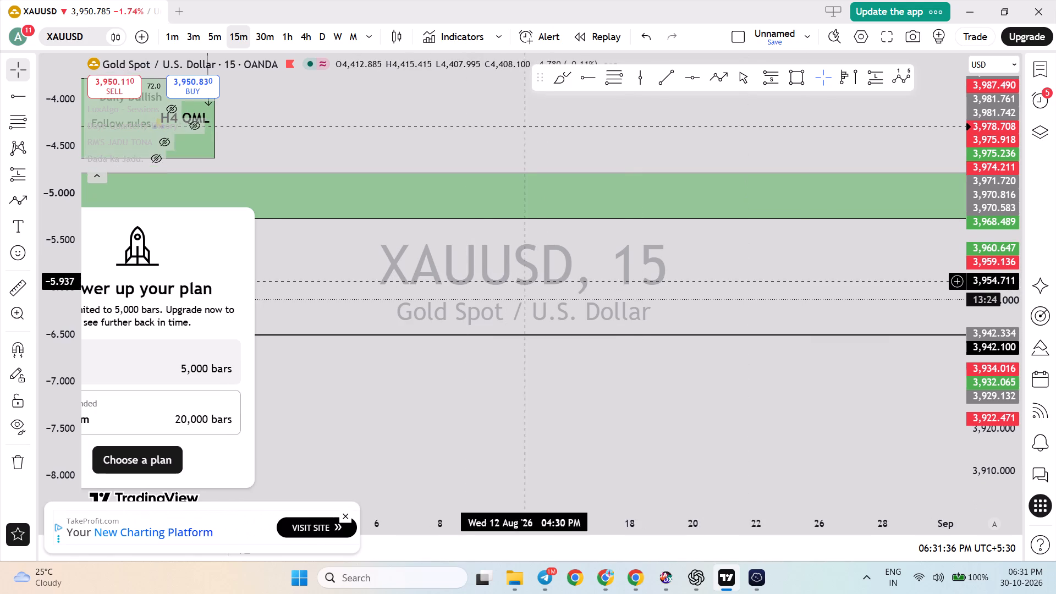
{"action": "left_click_drag", "start_coordinate": [549, 281], "coordinate": [629, 281]}
Examine the summer lows on the 1-hour XAUUSD chart around the H4 QML zone and the origin of the horizontal ray.
{"action": "left_click", "coordinate": [281, 32]}
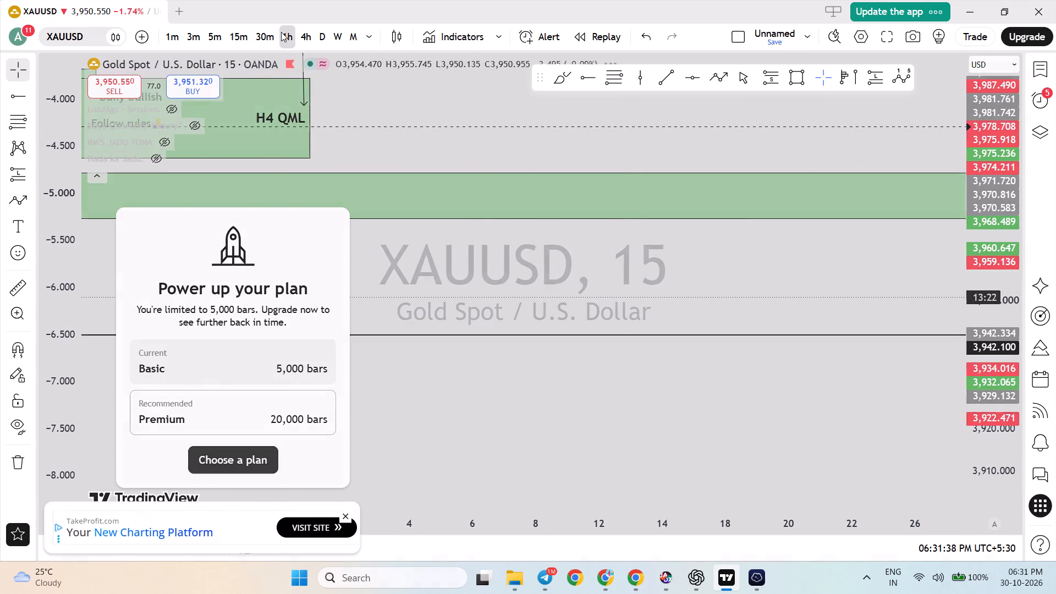
{"action": "scroll", "coordinate": [470, 313], "scroll_direction": "up", "scroll_amount": 3}
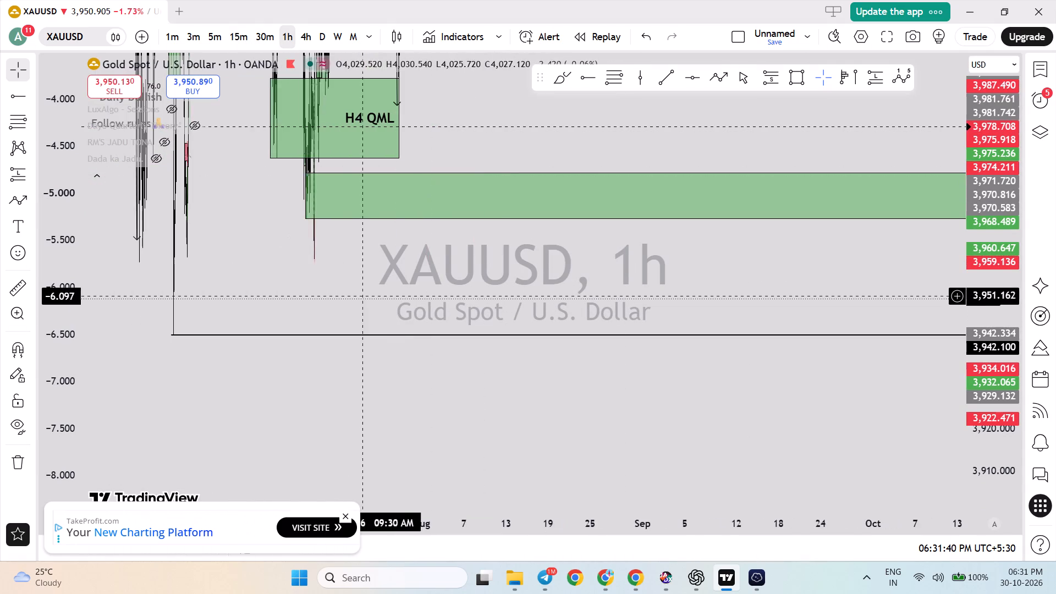
{"action": "left_click_drag", "start_coordinate": [362, 295], "coordinate": [669, 302]}
{"action": "scroll", "coordinate": [570, 298], "scroll_direction": "up", "scroll_amount": 4}
{"action": "left_click_drag", "start_coordinate": [386, 280], "coordinate": [548, 279]}
{"action": "scroll", "coordinate": [548, 279], "scroll_direction": "up", "scroll_amount": 2}
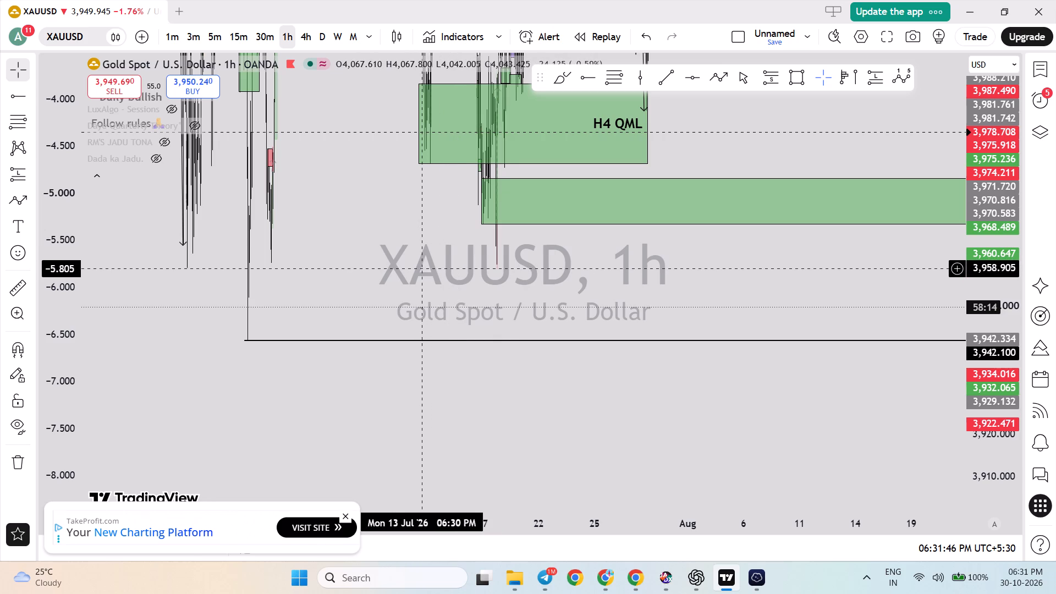
{"action": "scroll", "coordinate": [422, 268], "scroll_direction": "up", "scroll_amount": 3}
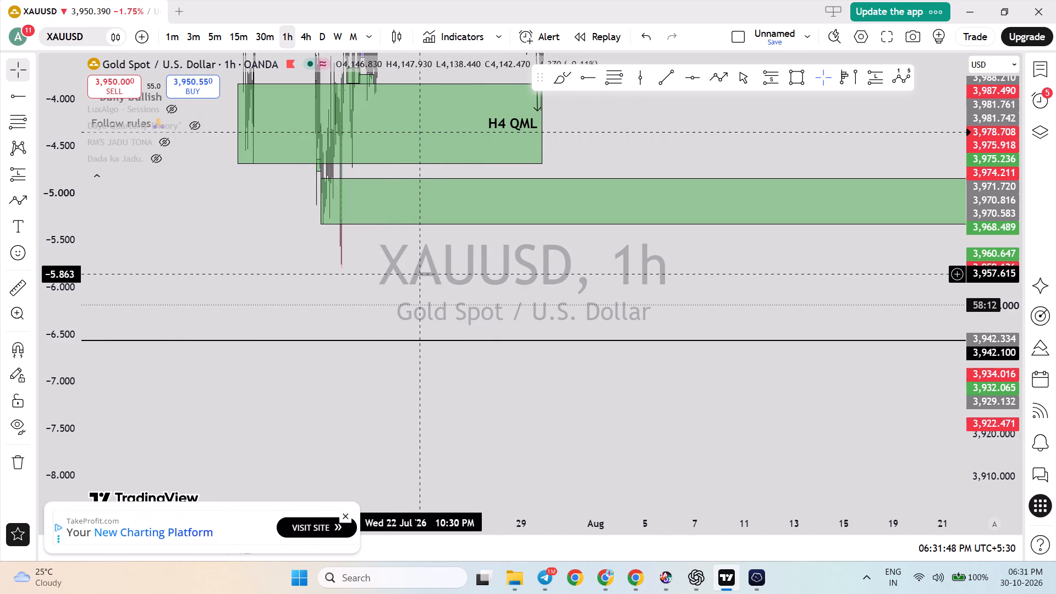
Reset the view on the daily XAUUSD chart and examine price against the horizontal rays at 3,942.10 and 3,886.465 and their origin lows.
{"action": "left_click", "coordinate": [328, 48]}
{"action": "right_click", "coordinate": [710, 306]}
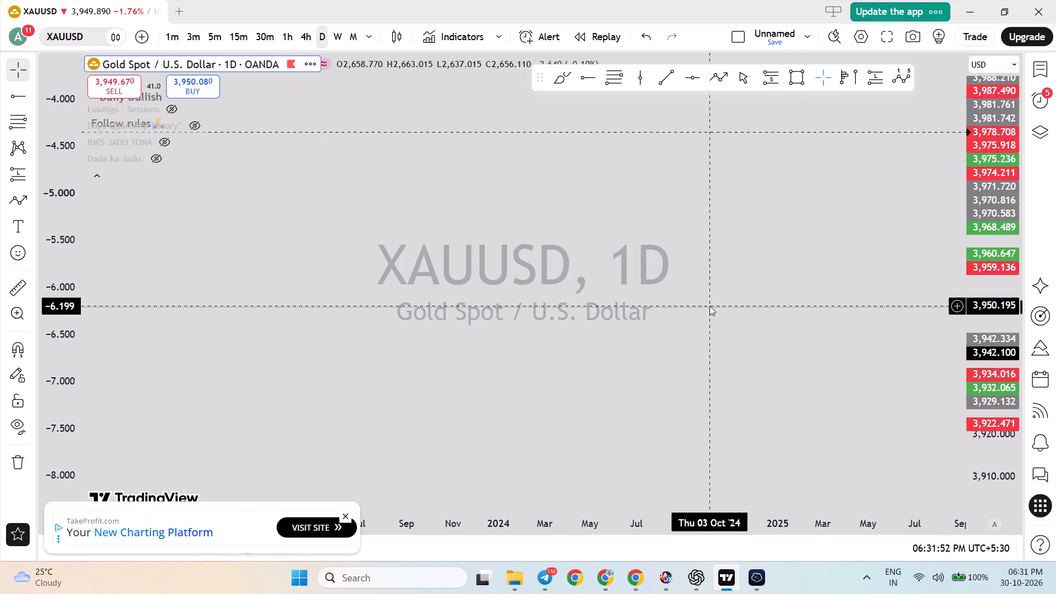
{"action": "right_click", "coordinate": [660, 258]}
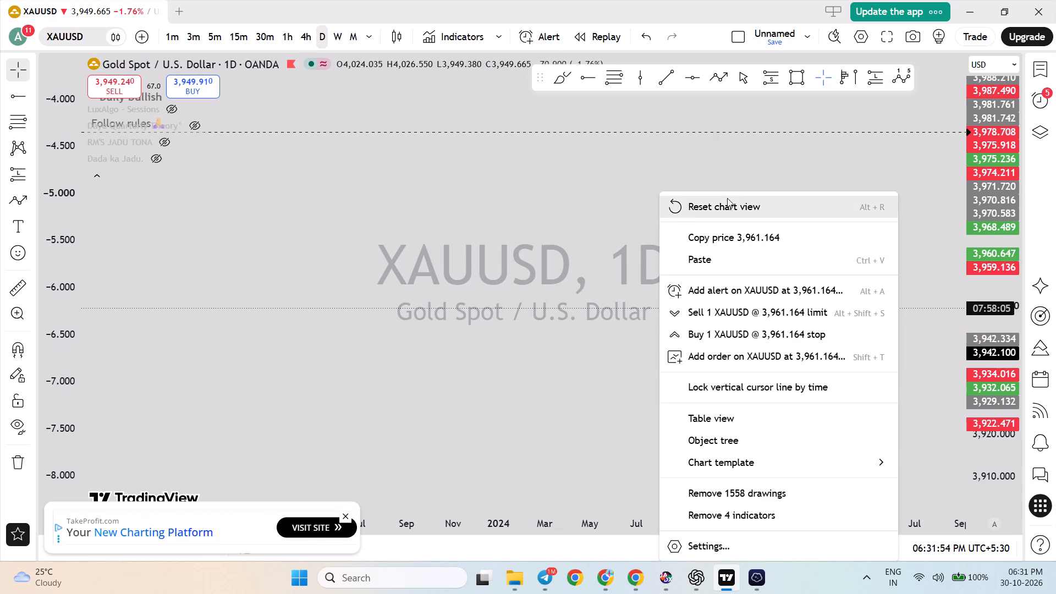
{"action": "left_click", "coordinate": [727, 198]}
{"action": "left_click_drag", "start_coordinate": [723, 212], "coordinate": [617, 183]}
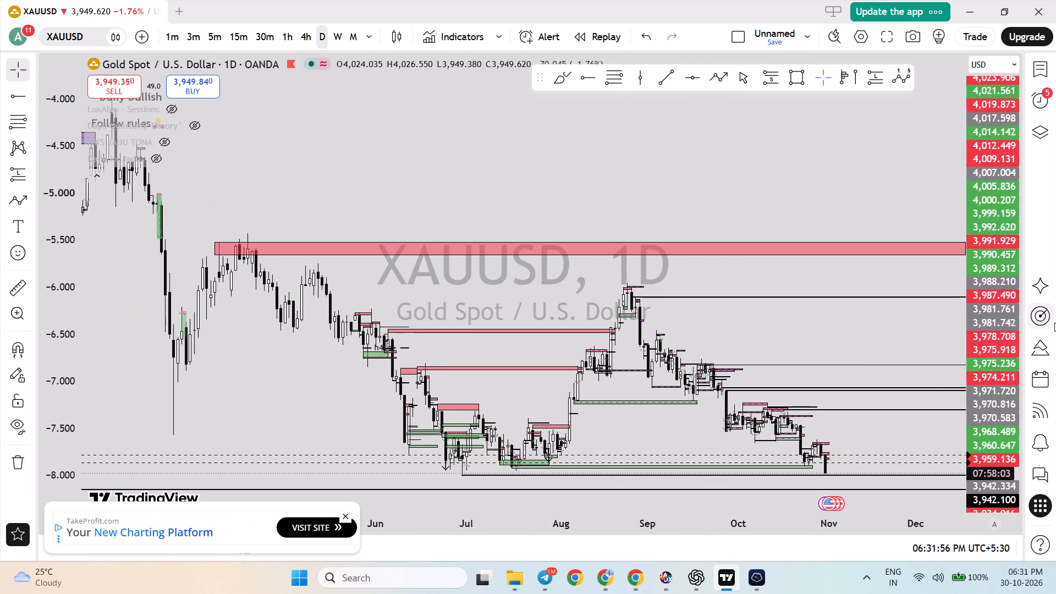
{"action": "left_click_drag", "start_coordinate": [995, 323], "coordinate": [993, 375]}
{"action": "left_click_drag", "start_coordinate": [894, 340], "coordinate": [825, 195]}
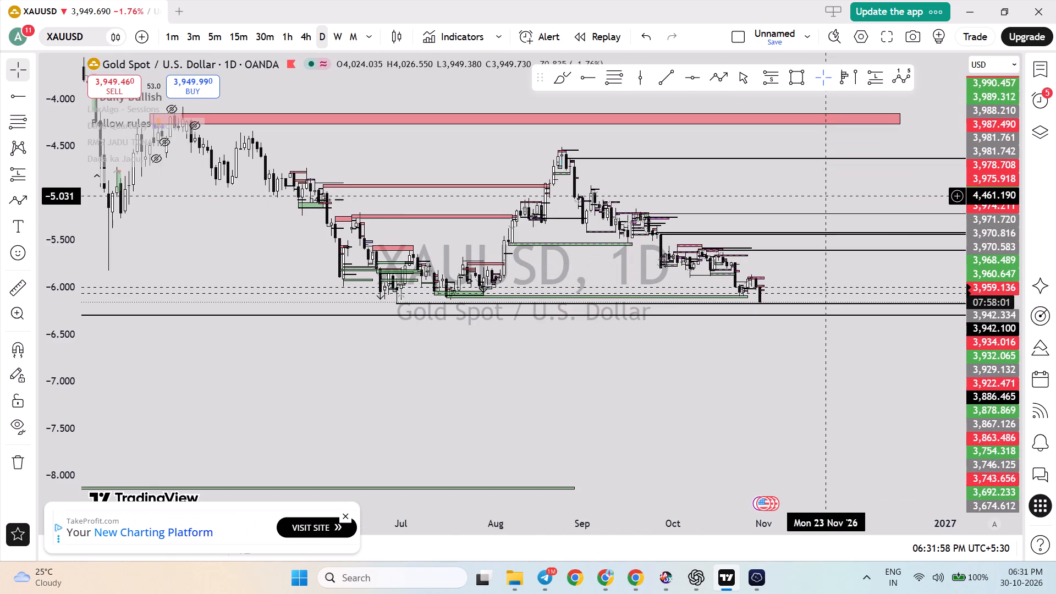
{"action": "left_click_drag", "start_coordinate": [796, 377], "coordinate": [801, 320]}
{"action": "left_click_drag", "start_coordinate": [982, 442], "coordinate": [1046, 82]}
{"action": "scroll", "coordinate": [529, 381], "scroll_direction": "down", "scroll_amount": 2}
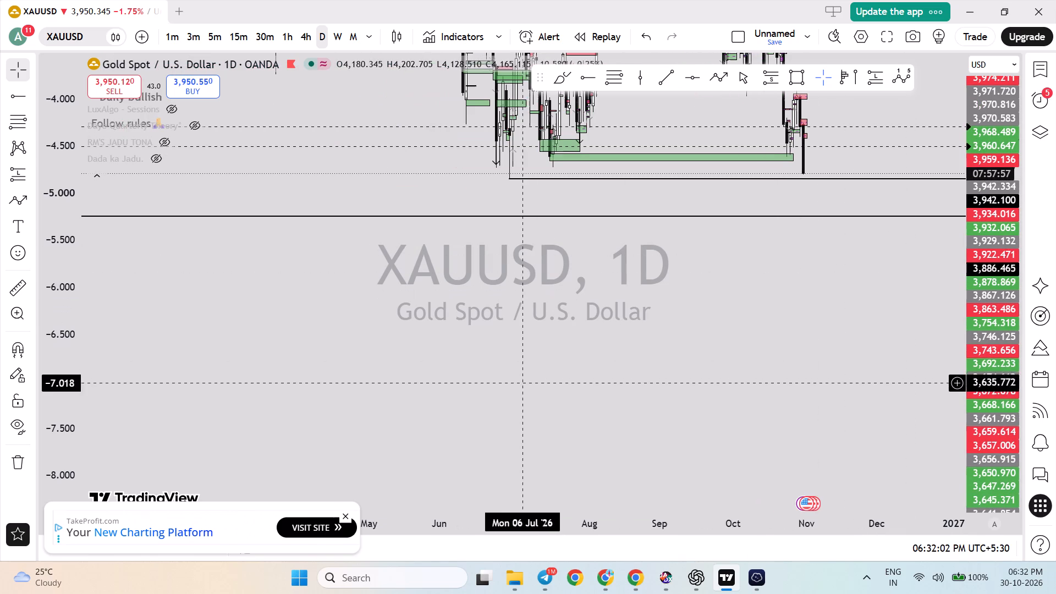
{"action": "left_click_drag", "start_coordinate": [524, 301], "coordinate": [585, 391]}
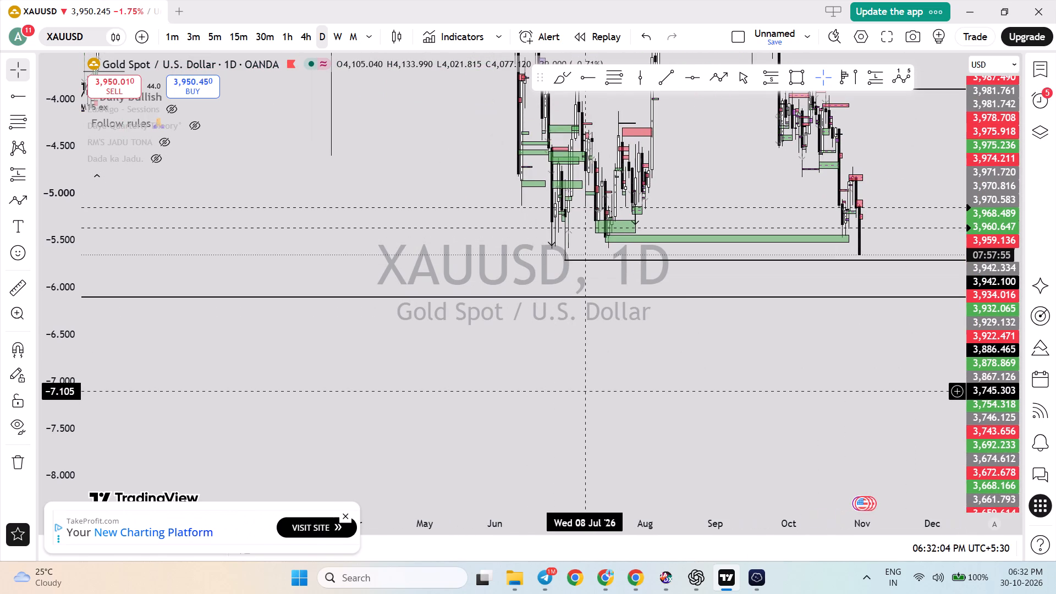
{"action": "scroll", "coordinate": [585, 391], "scroll_direction": "down", "scroll_amount": 2}
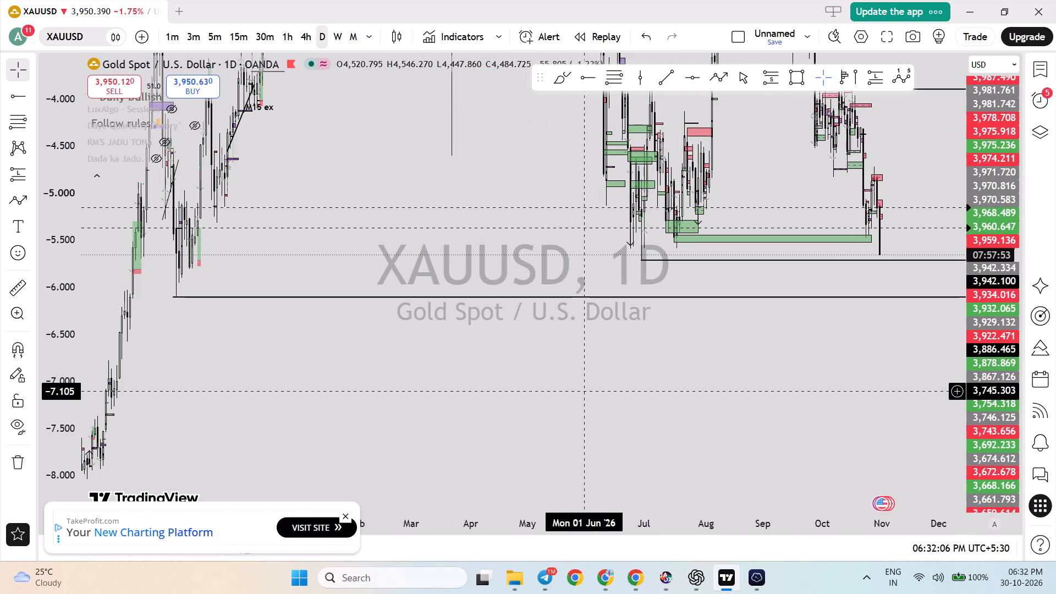
{"action": "left_click_drag", "start_coordinate": [280, 305], "coordinate": [298, 322]}
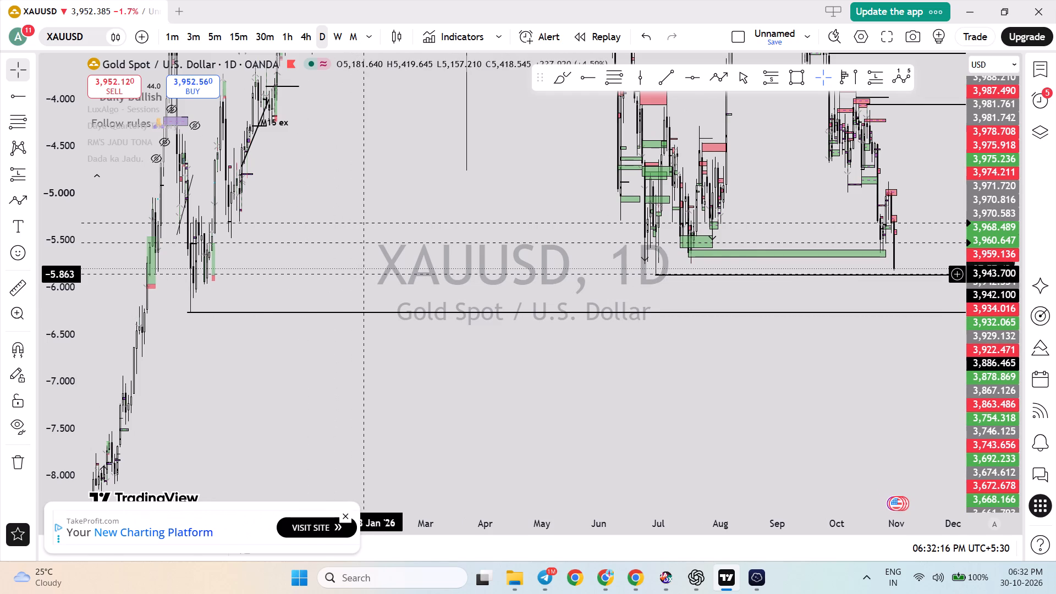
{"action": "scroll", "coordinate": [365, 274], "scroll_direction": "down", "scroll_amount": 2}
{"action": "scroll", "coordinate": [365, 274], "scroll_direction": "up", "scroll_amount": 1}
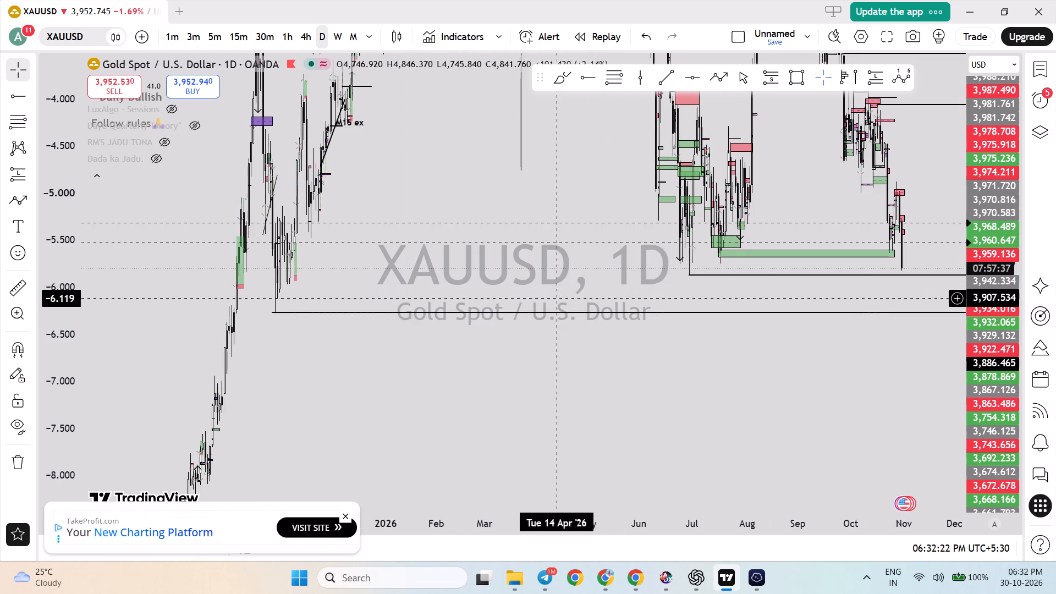
Switch XAUUSD to the 5-minute chart and examine the latest candles and red zones against the horizontal ray at 3,942.10.
{"action": "left_click", "coordinate": [221, 41]}
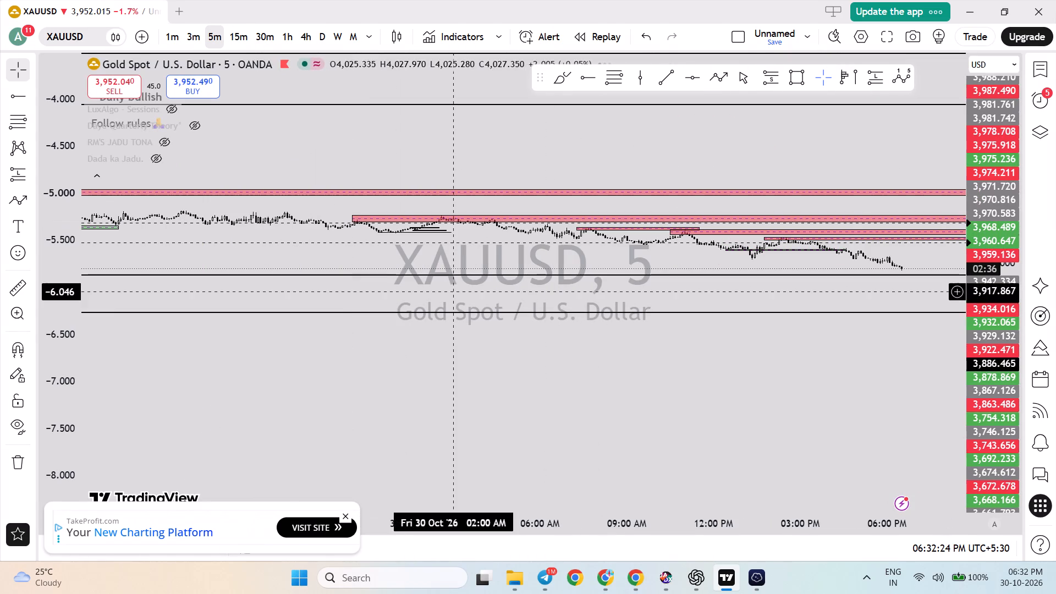
{"action": "left_click_drag", "start_coordinate": [1008, 430], "coordinate": [992, 106]}
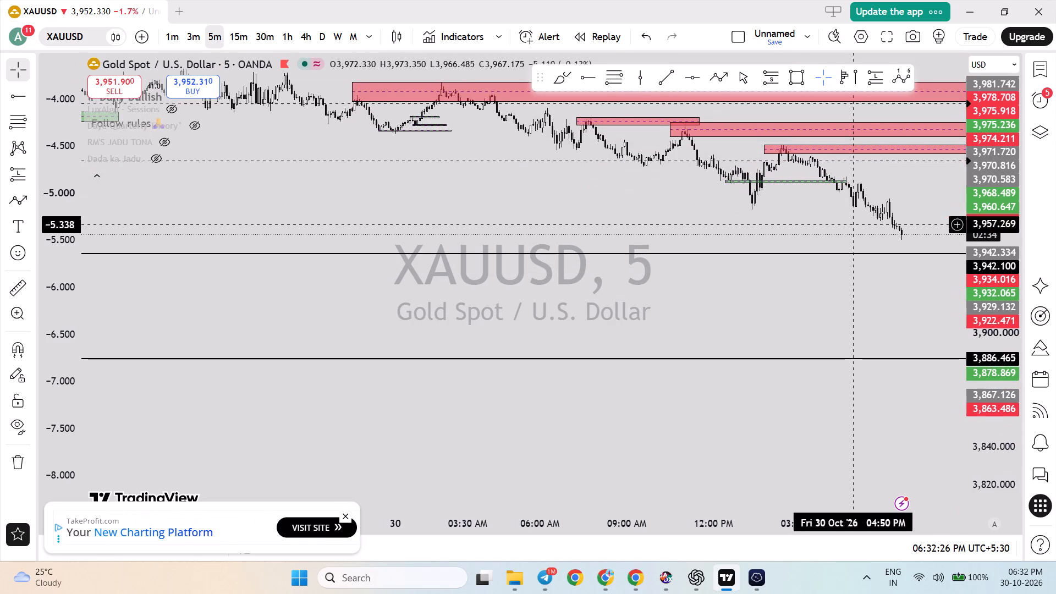
{"action": "left_click_drag", "start_coordinate": [860, 291], "coordinate": [547, 370]}
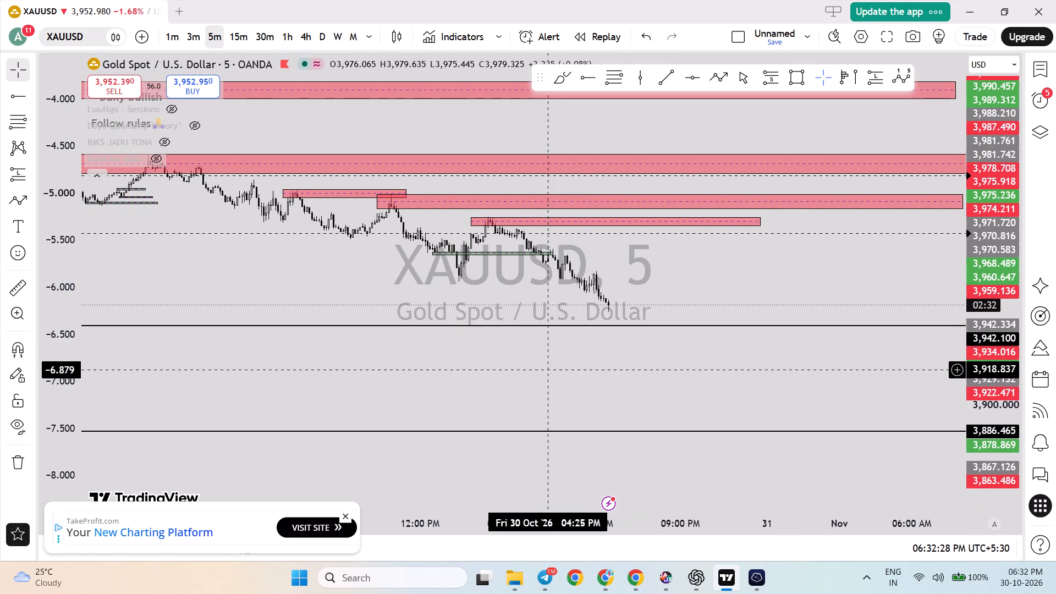
{"action": "left_click_drag", "start_coordinate": [547, 370], "coordinate": [458, 388]}
{"action": "left_click_drag", "start_coordinate": [971, 458], "coordinate": [975, 379]}
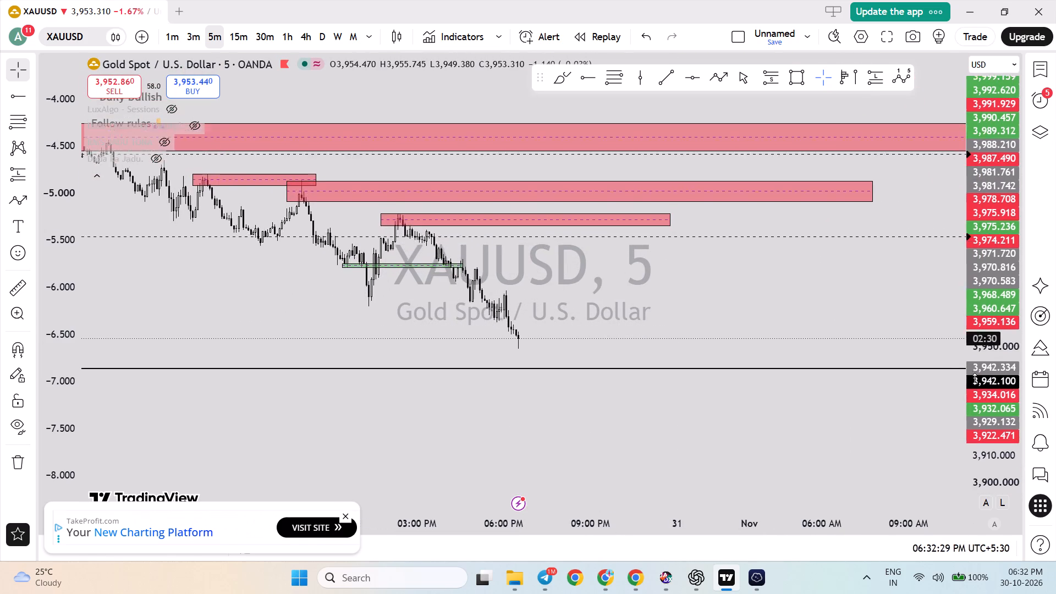
{"action": "left_click_drag", "start_coordinate": [975, 379], "coordinate": [959, 131]}
{"action": "left_click_drag", "start_coordinate": [706, 290], "coordinate": [851, 118]}
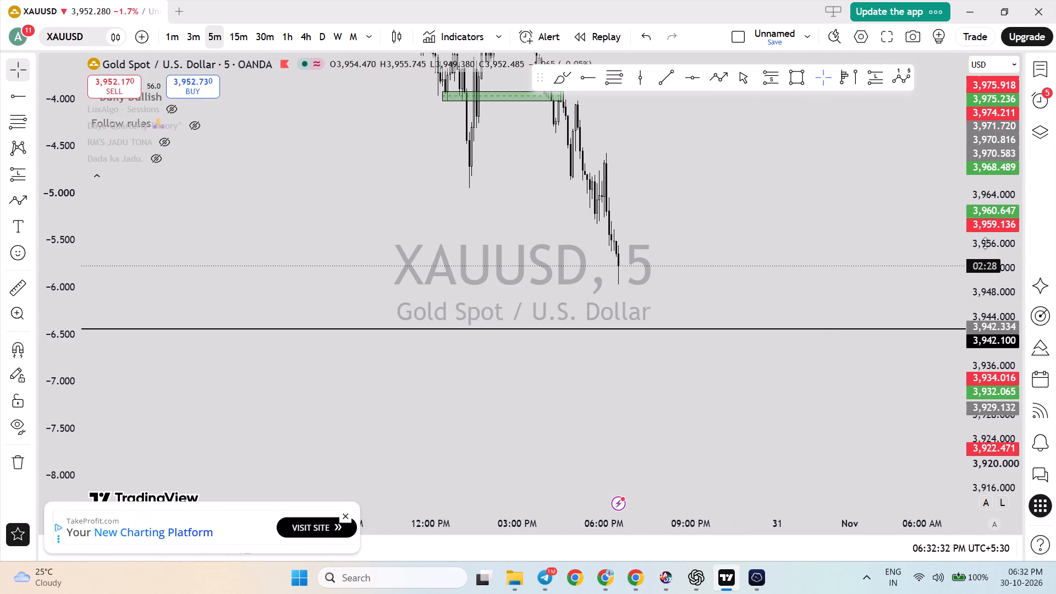
{"action": "left_click_drag", "start_coordinate": [985, 243], "coordinate": [988, 388]}
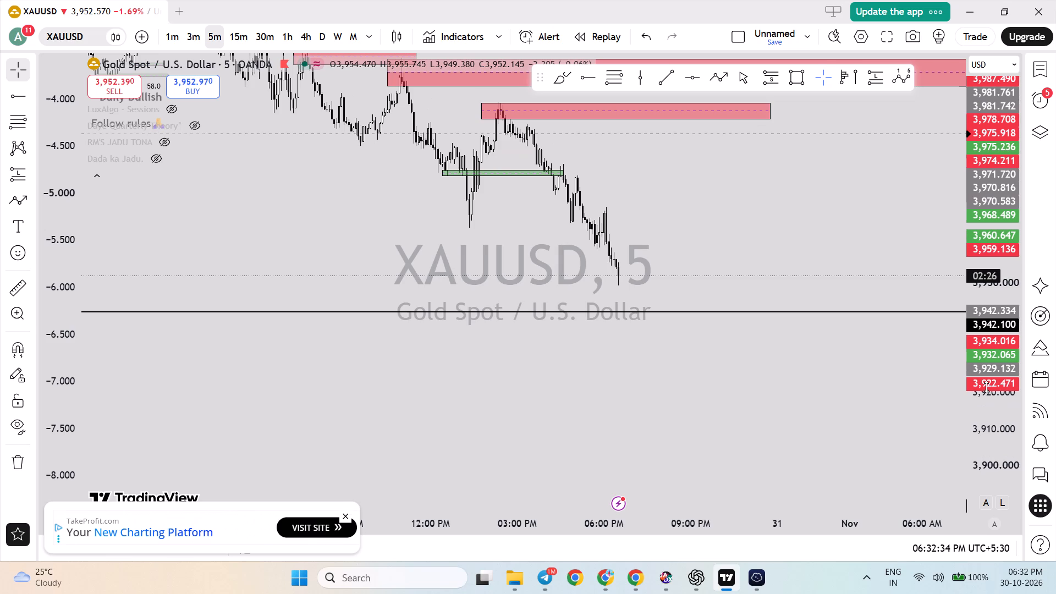
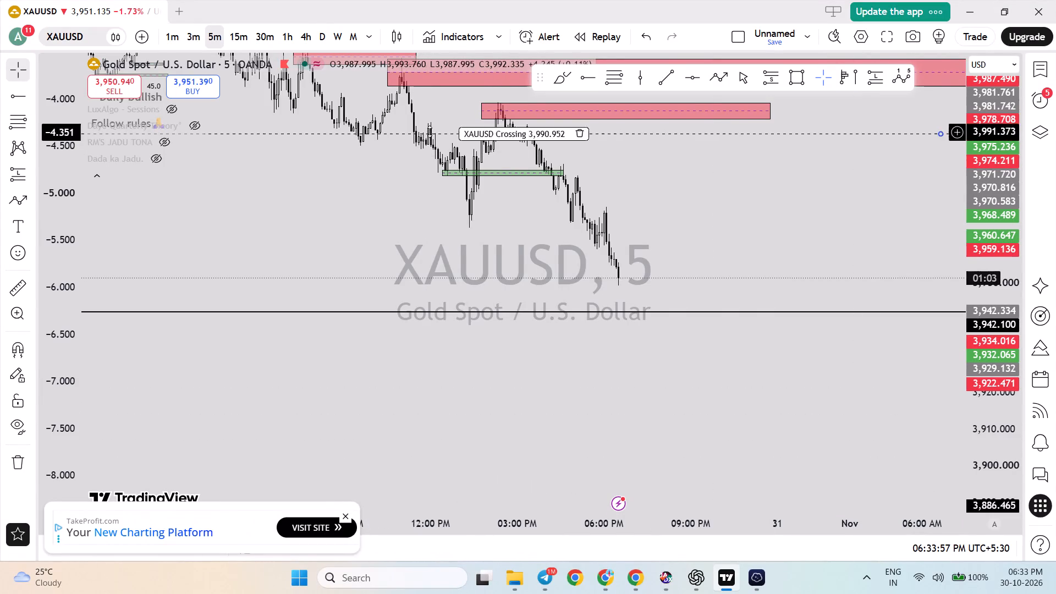
Switch XAUUSD to the 4-hour chart and extend the red zone at the late-October highs forward to about 4 November.
{"action": "left_click", "coordinate": [305, 34]}
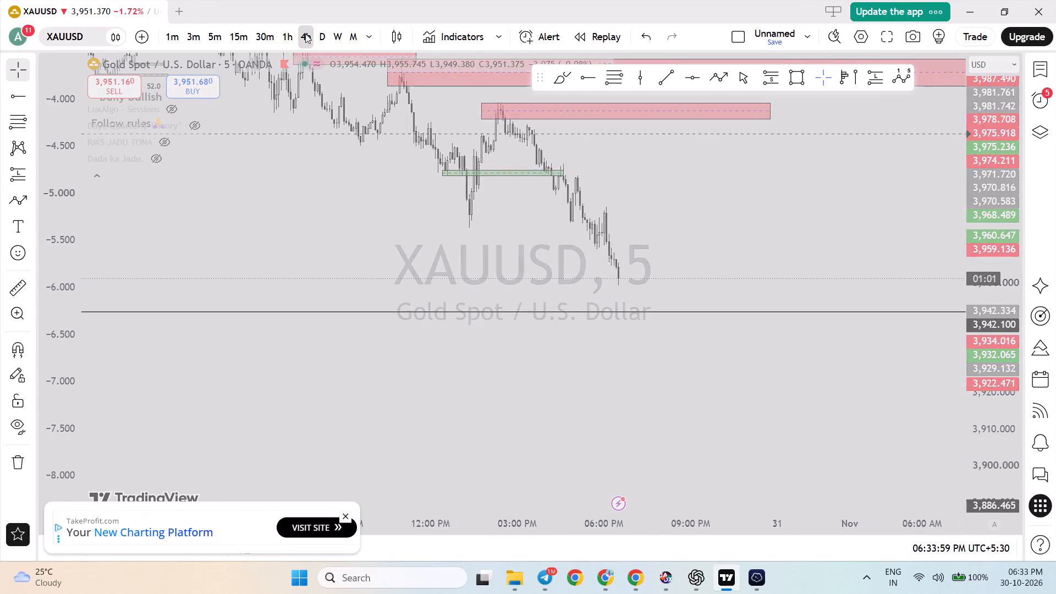
{"action": "left_click_drag", "start_coordinate": [995, 194], "coordinate": [997, 283]}
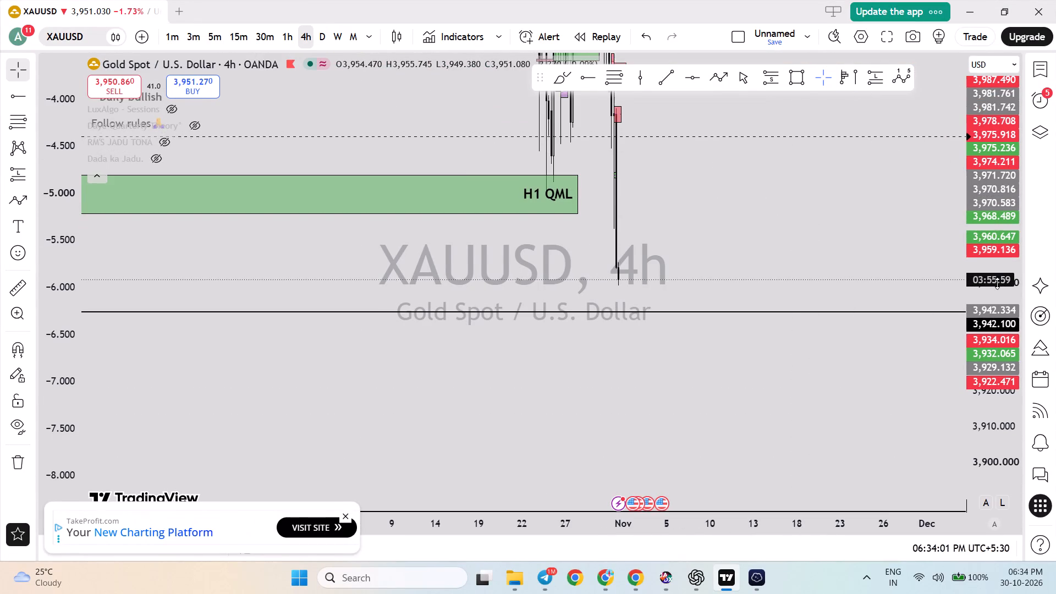
{"action": "left_click_drag", "start_coordinate": [997, 283], "coordinate": [999, 386]}
{"action": "left_click_drag", "start_coordinate": [775, 265], "coordinate": [776, 294]}
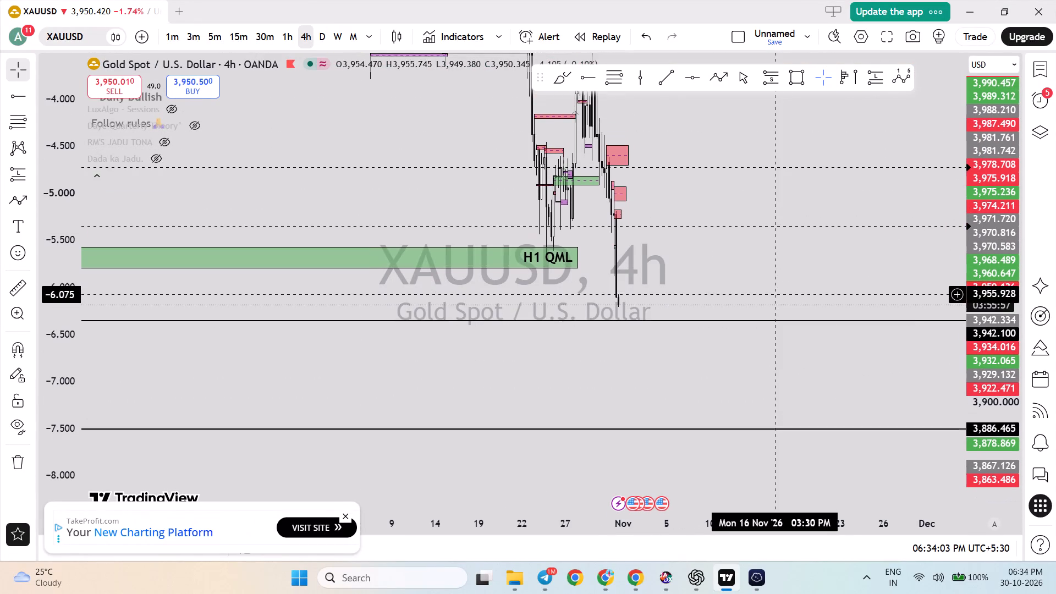
{"action": "left_click_drag", "start_coordinate": [776, 294], "coordinate": [776, 295]}
{"action": "left_click_drag", "start_coordinate": [988, 240], "coordinate": [994, 322]}
{"action": "left_click_drag", "start_coordinate": [843, 276], "coordinate": [849, 313]}
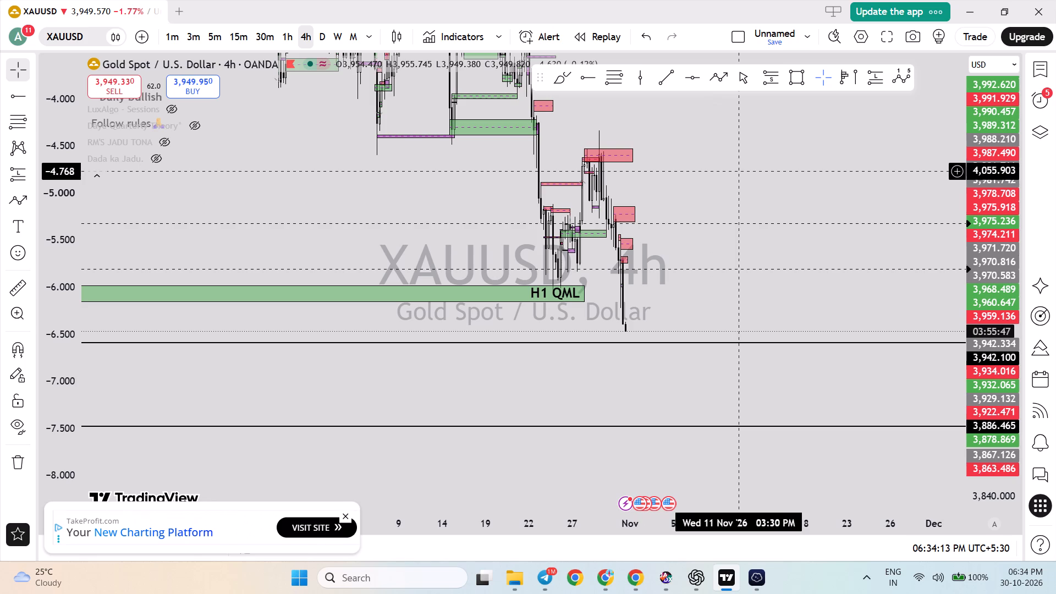
{"action": "left_click_drag", "start_coordinate": [634, 154], "coordinate": [666, 155]}
{"action": "left_click", "coordinate": [731, 211]}
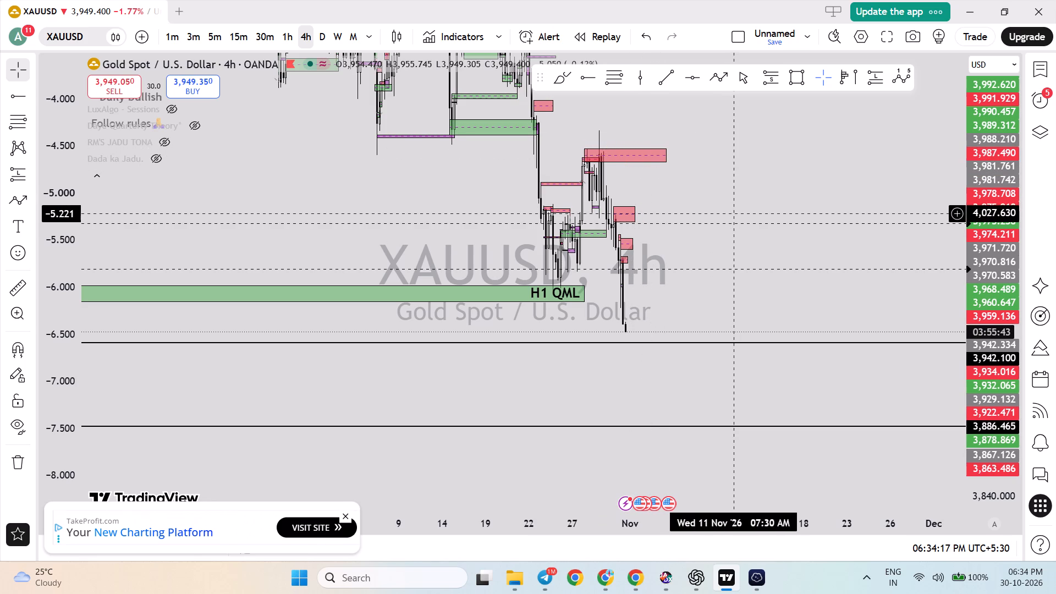
Draw a level trend line at about 4,066.5 through that red zone, from 28 October to 6 November.
{"action": "scroll", "coordinate": [747, 311], "scroll_direction": "up", "scroll_amount": 3}
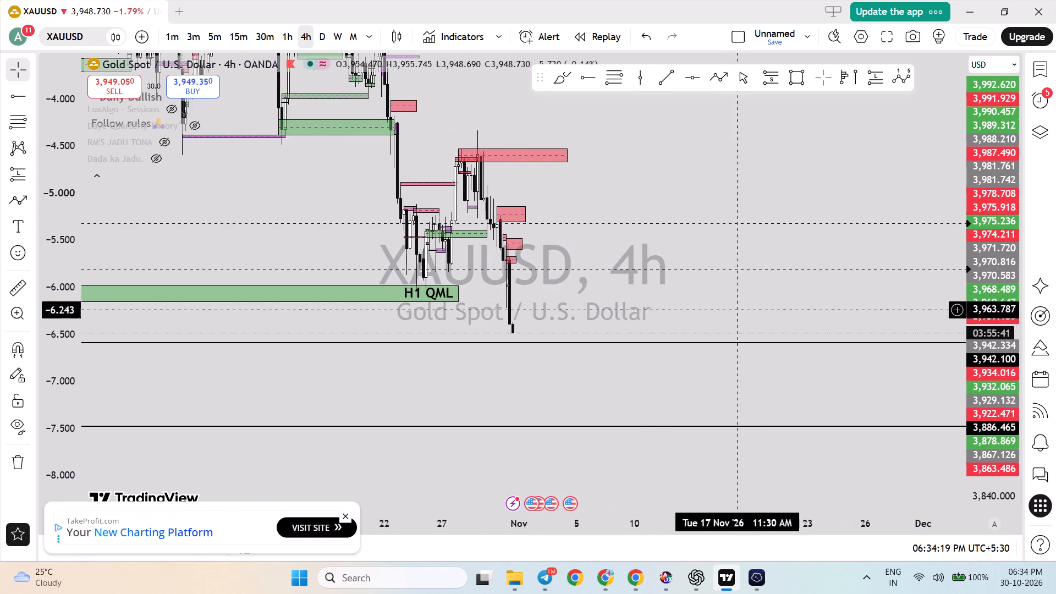
{"action": "left_click_drag", "start_coordinate": [698, 299], "coordinate": [854, 315]}
{"action": "left_click_drag", "start_coordinate": [1003, 418], "coordinate": [978, 248]}
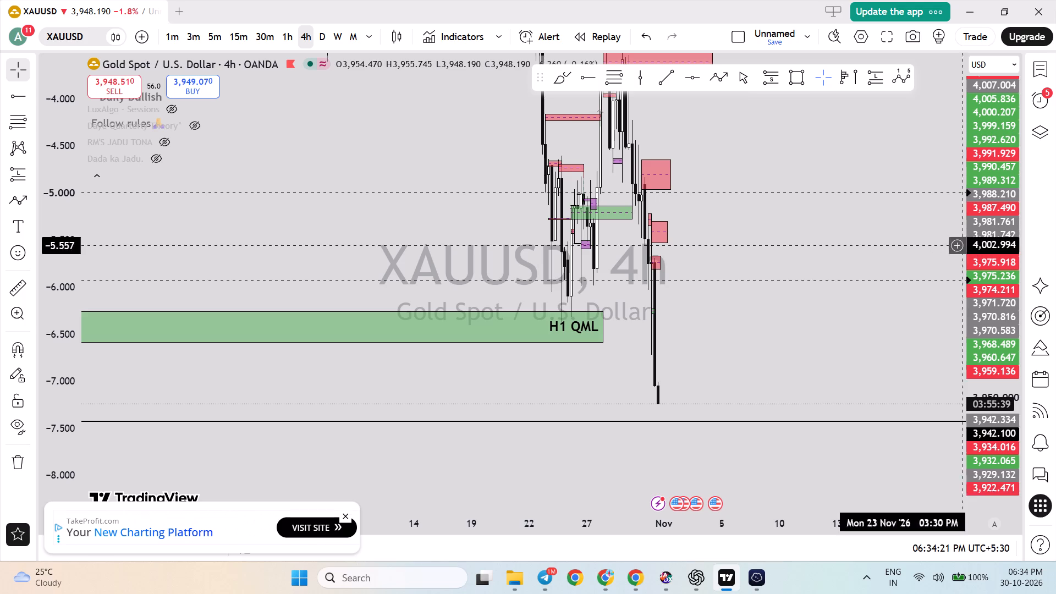
{"action": "left_click_drag", "start_coordinate": [746, 232], "coordinate": [782, 363]}
{"action": "scroll", "coordinate": [782, 363], "scroll_direction": "up", "scroll_amount": 2}
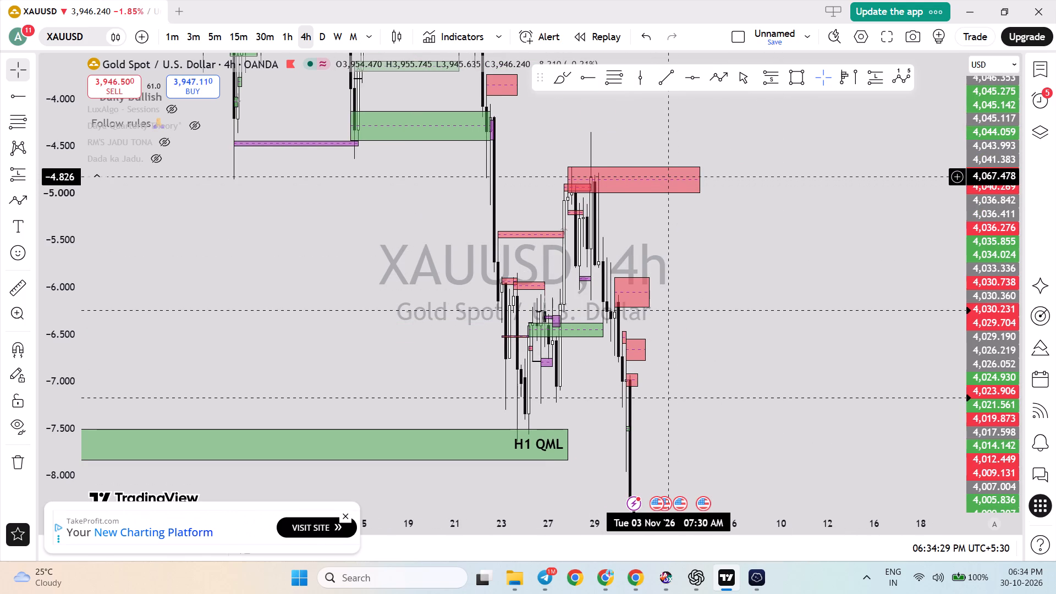
{"action": "left_click_drag", "start_coordinate": [980, 233], "coordinate": [980, 271]}
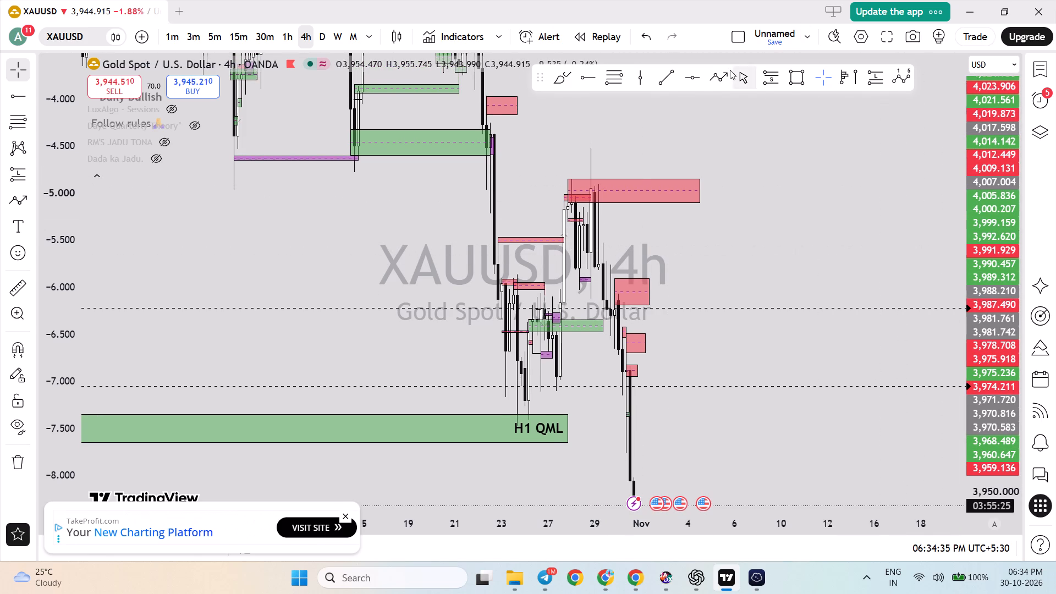
{"action": "left_click", "coordinate": [667, 80]}
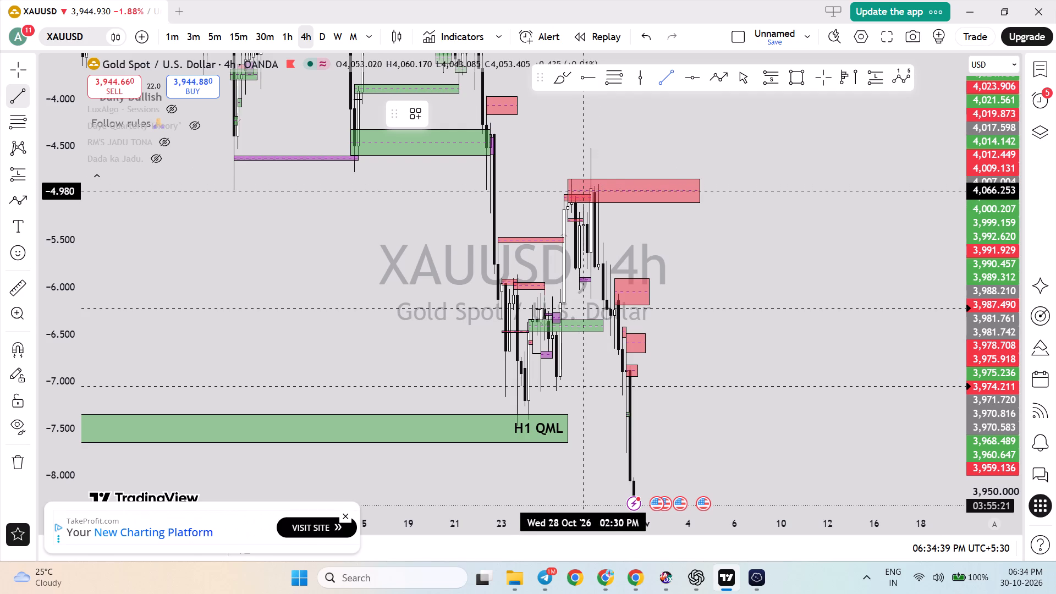
{"action": "left_click", "coordinate": [586, 190]}
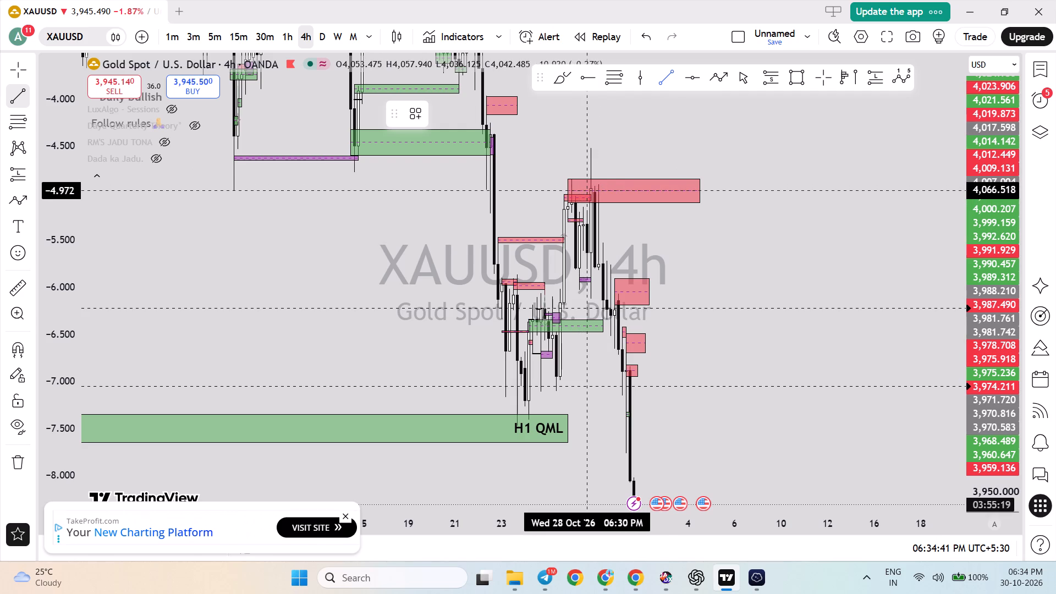
{"action": "left_click", "coordinate": [738, 190]}
{"action": "left_click", "coordinate": [764, 216]}
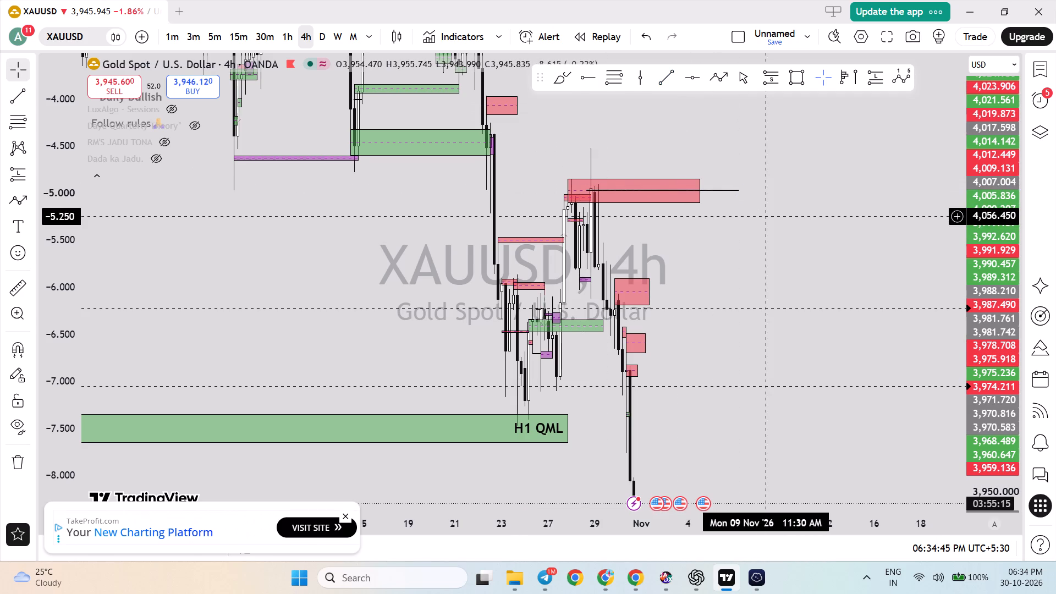
Examine the latest drop against the horizontal rays at 3,942.10 and 3,886.465 on the 4-hour chart, and against 3,942.10 on the 1-minute chart.
{"action": "left_click_drag", "start_coordinate": [991, 258], "coordinate": [996, 305]}
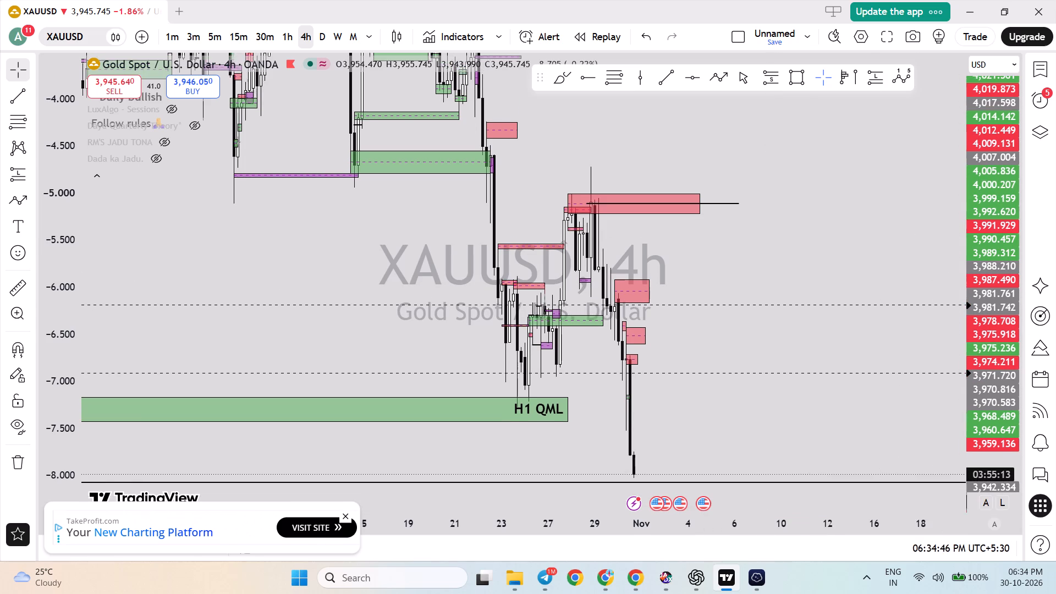
{"action": "left_click_drag", "start_coordinate": [834, 342], "coordinate": [821, 268]}
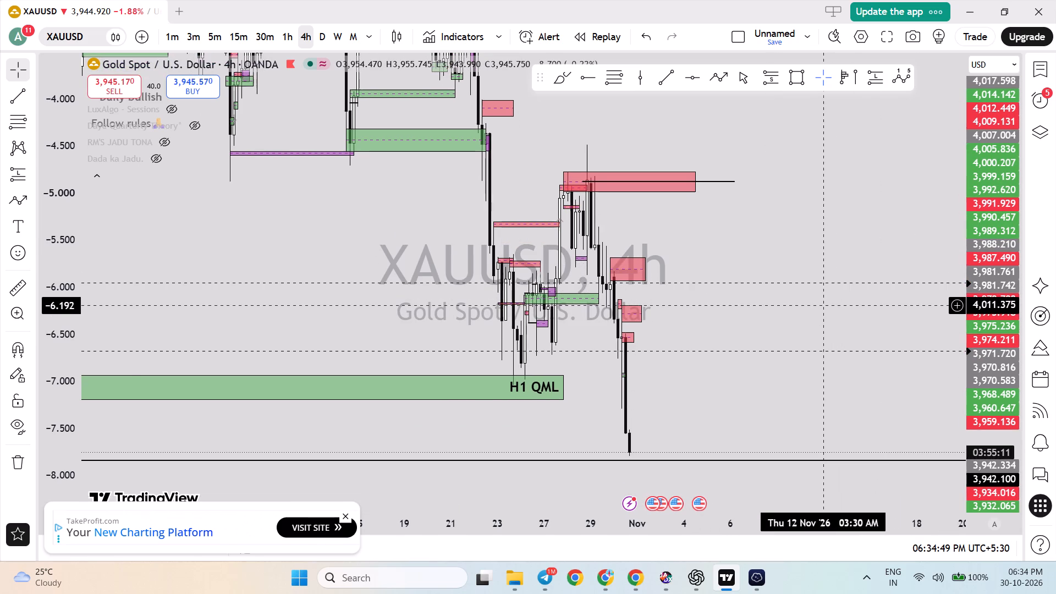
{"action": "left_click_drag", "start_coordinate": [821, 268], "coordinate": [820, 247]}
{"action": "left_click_drag", "start_coordinate": [733, 333], "coordinate": [735, 241]}
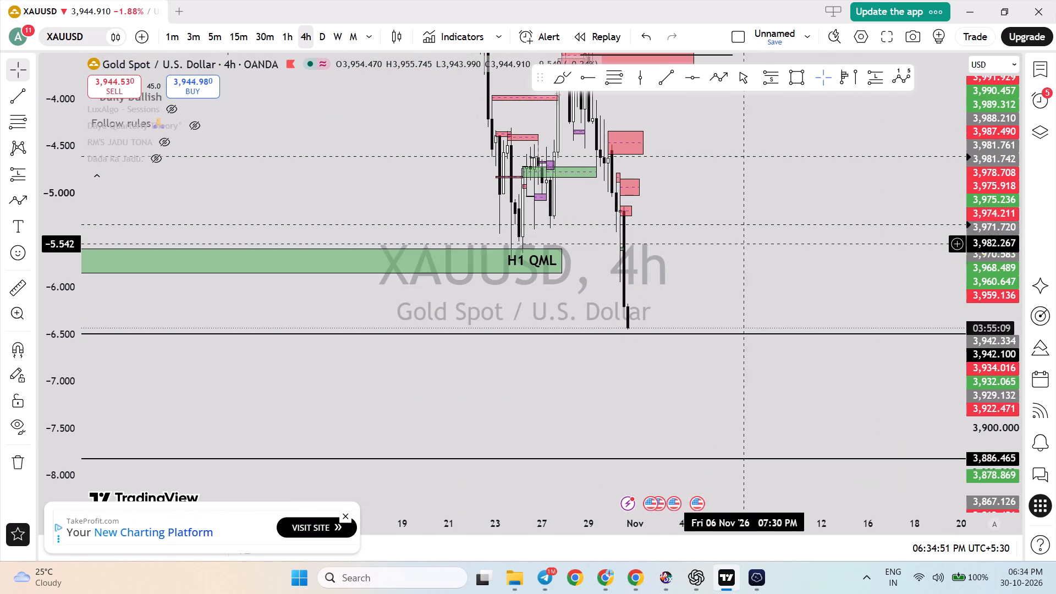
{"action": "left_click", "coordinate": [167, 36]}
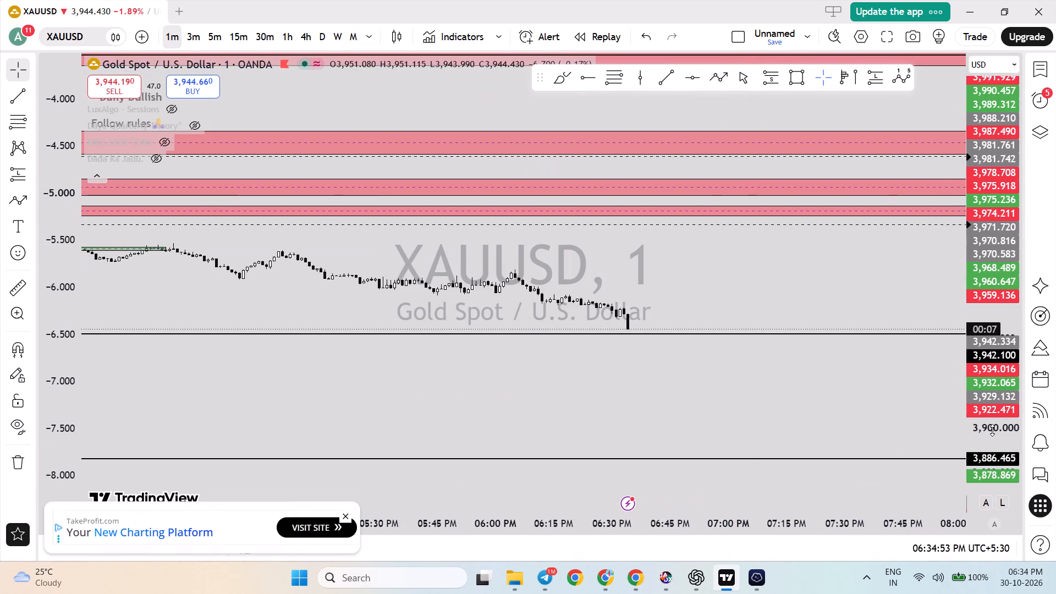
{"action": "left_click_drag", "start_coordinate": [974, 427], "coordinate": [941, 114]}
{"action": "left_click_drag", "start_coordinate": [750, 251], "coordinate": [731, 179]}
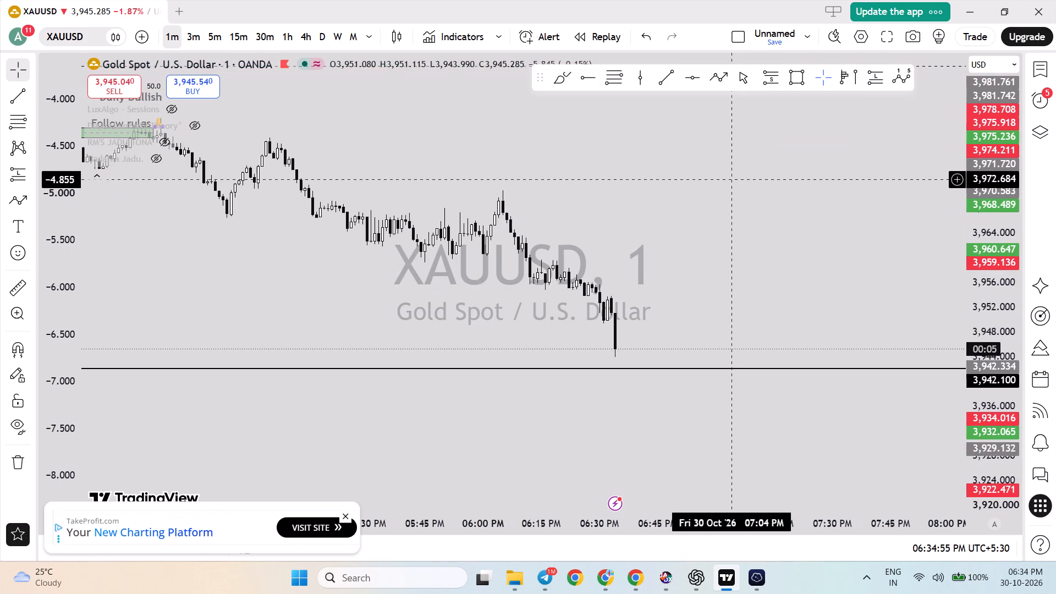
{"action": "scroll", "coordinate": [731, 179], "scroll_direction": "up", "scroll_amount": 2}
{"action": "scroll", "coordinate": [731, 179], "scroll_direction": "down", "scroll_amount": 1}
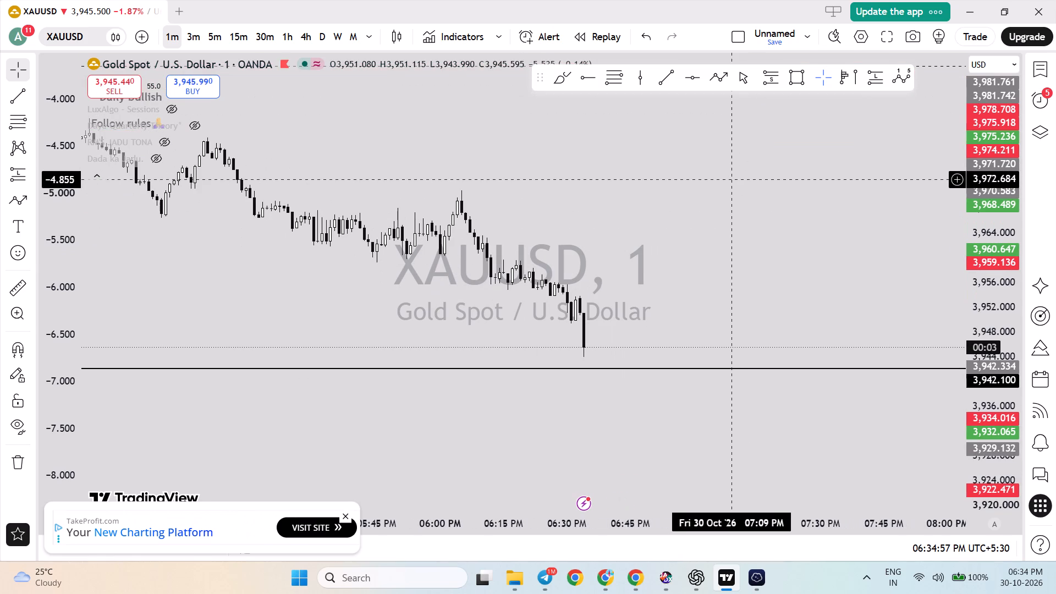
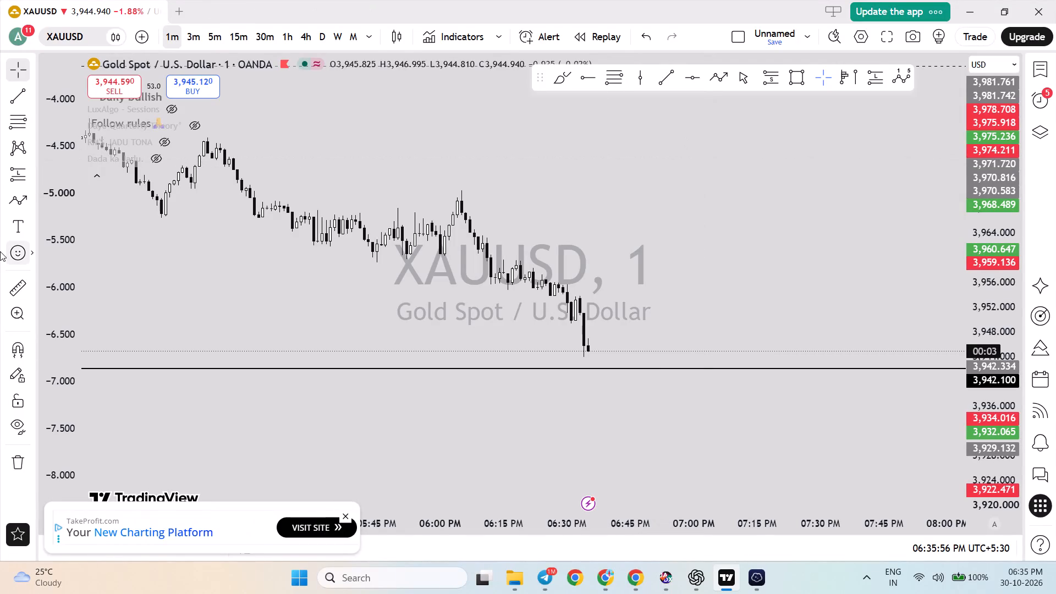
Measure the price distance from the current 1-minute price down to the horizontal ray at 3,942.10.
{"action": "left_click", "coordinate": [14, 276]}
{"action": "left_click", "coordinate": [530, 349]}
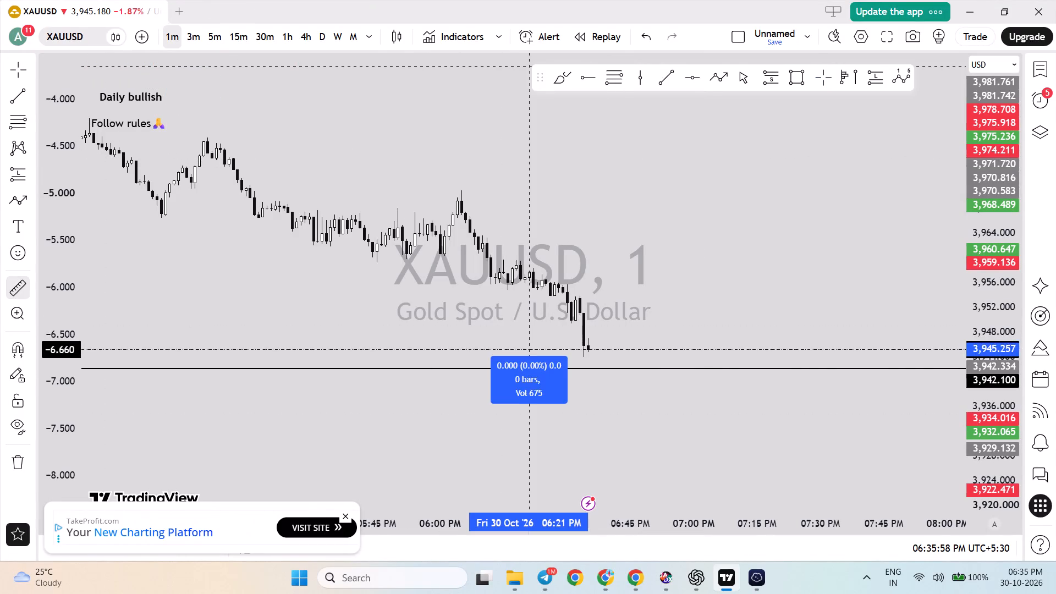
{"action": "left_click", "coordinate": [524, 365]}
{"action": "left_click", "coordinate": [634, 332]}
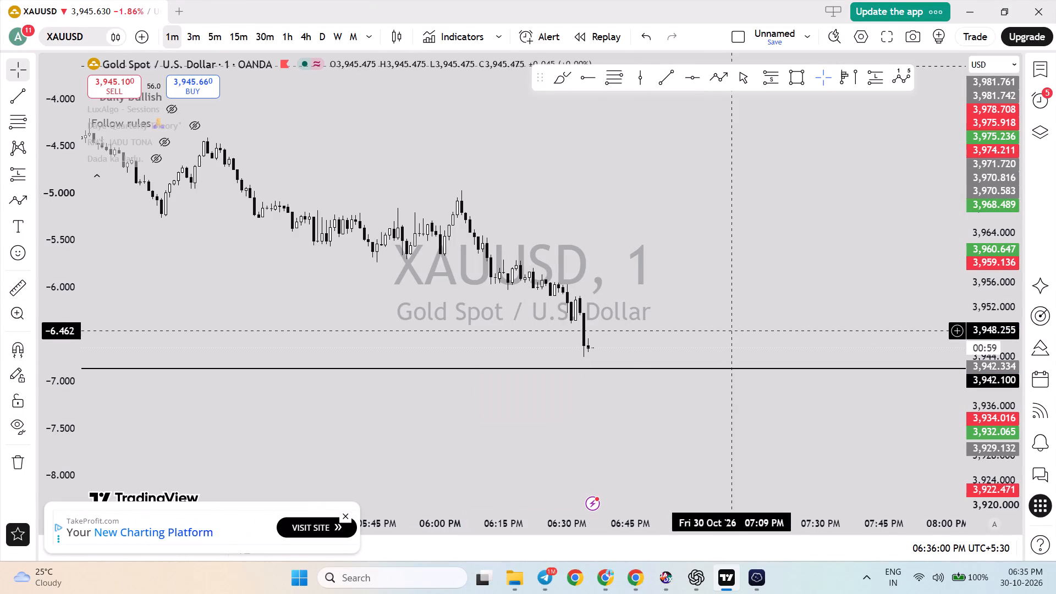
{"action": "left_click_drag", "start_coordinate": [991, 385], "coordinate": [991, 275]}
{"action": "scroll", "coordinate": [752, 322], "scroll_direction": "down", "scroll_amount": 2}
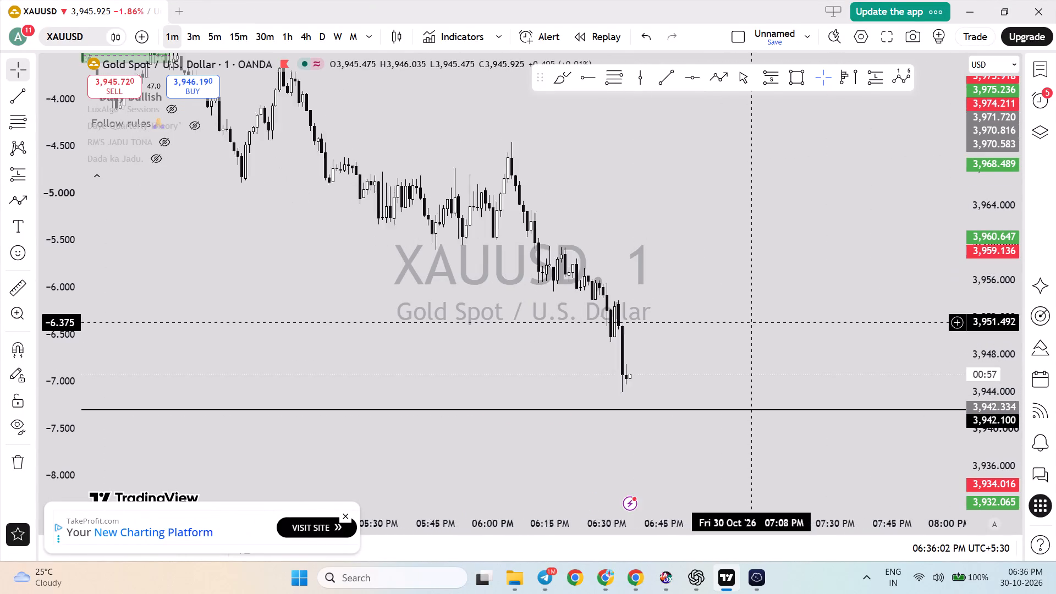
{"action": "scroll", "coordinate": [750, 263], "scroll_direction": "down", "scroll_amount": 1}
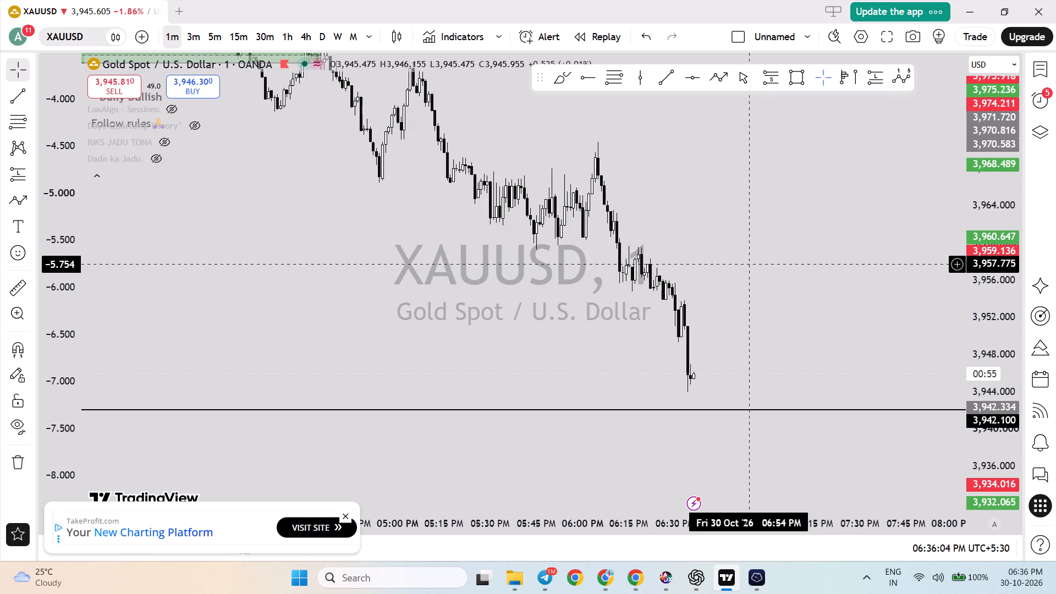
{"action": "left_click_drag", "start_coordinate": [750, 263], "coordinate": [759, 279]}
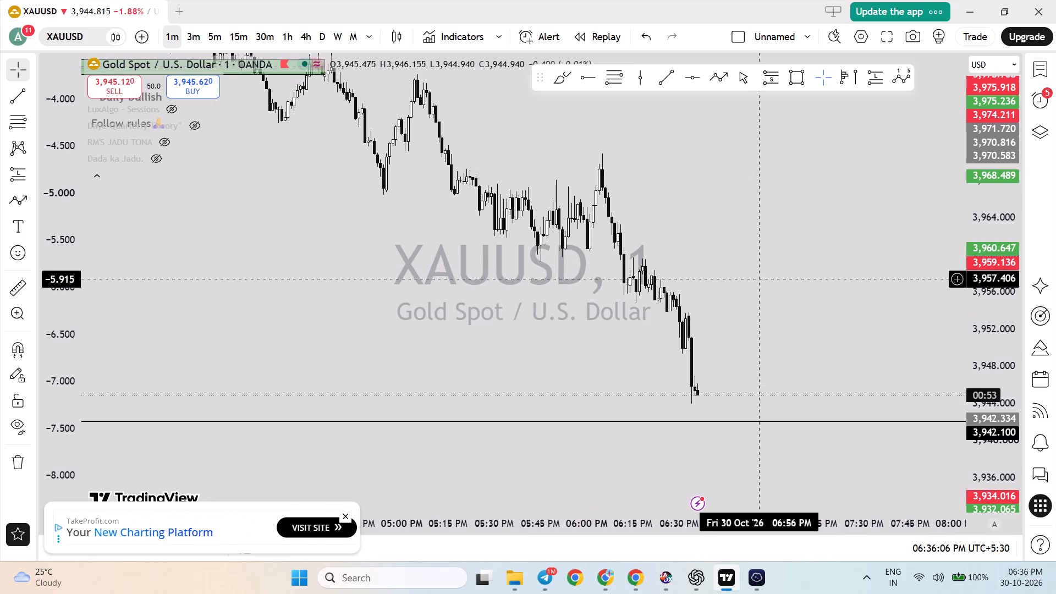
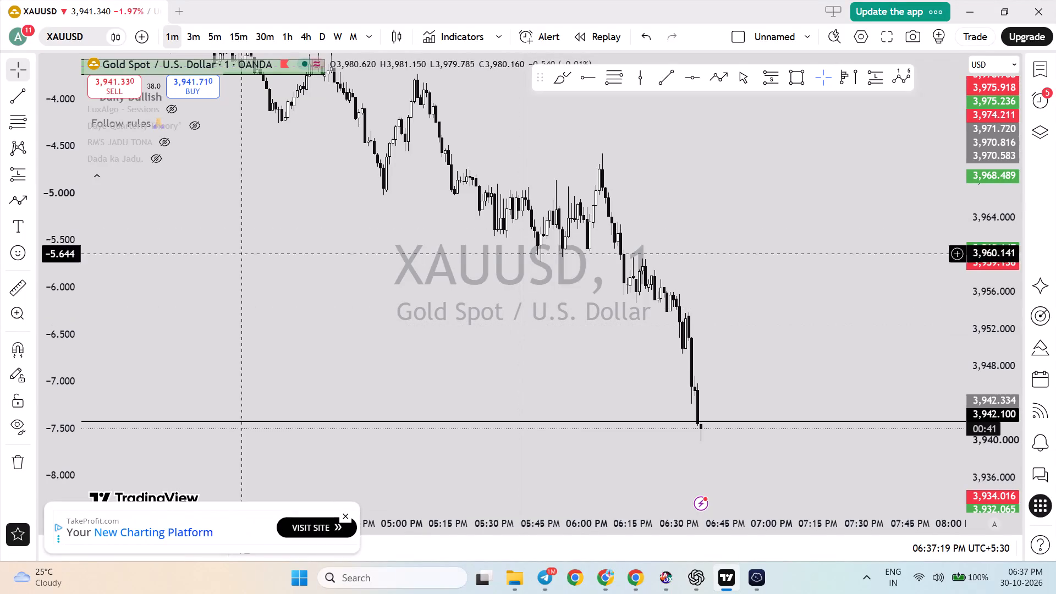
Measure the price drop on the 1-minute chart from about 3,945 to about 3,940, across the 3,942.10 ray, and clear the measurement.
{"action": "left_click", "coordinate": [0, 284]}
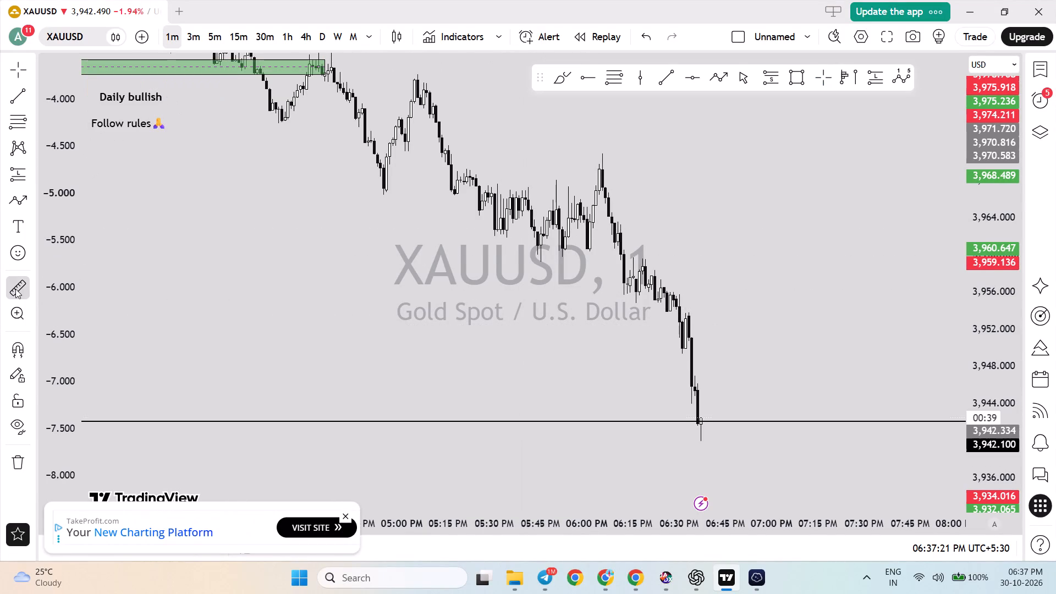
{"action": "left_click", "coordinate": [673, 391]}
{"action": "left_click", "coordinate": [655, 439]}
{"action": "left_click", "coordinate": [712, 399]}
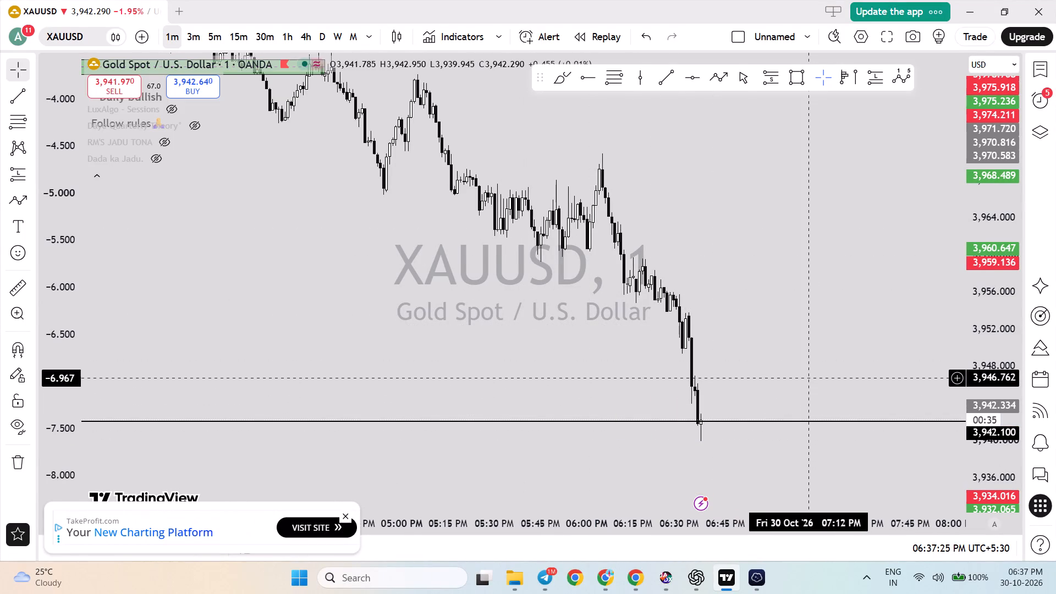
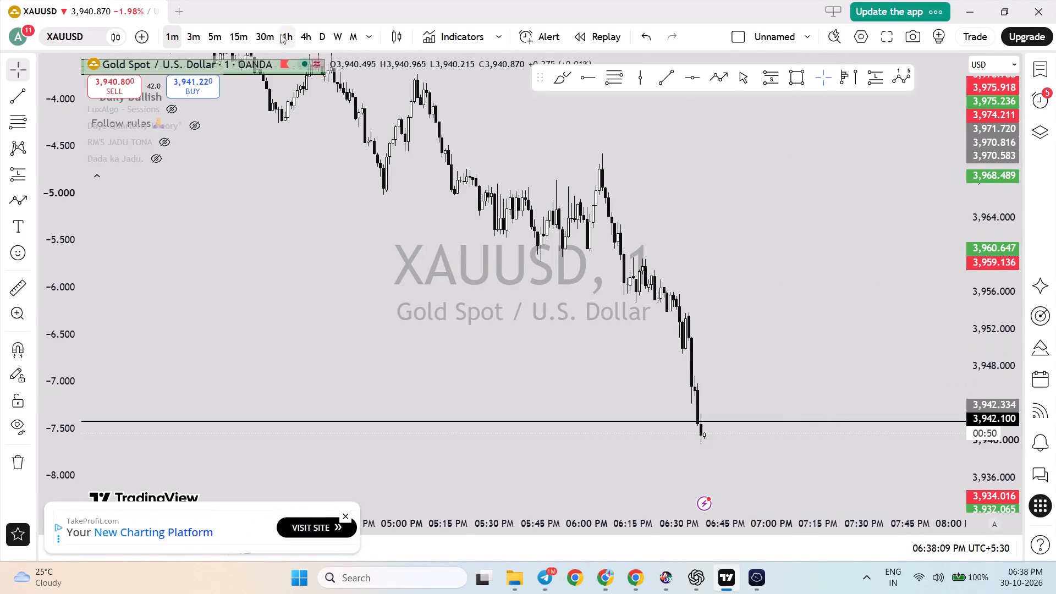
Examine the recent XAUUSD sell-off around the 3,942.10 level on the 5-minute and 15-minute charts.
{"action": "left_click", "coordinate": [216, 36]}
{"action": "scroll", "coordinate": [478, 316], "scroll_direction": "up", "scroll_amount": 2}
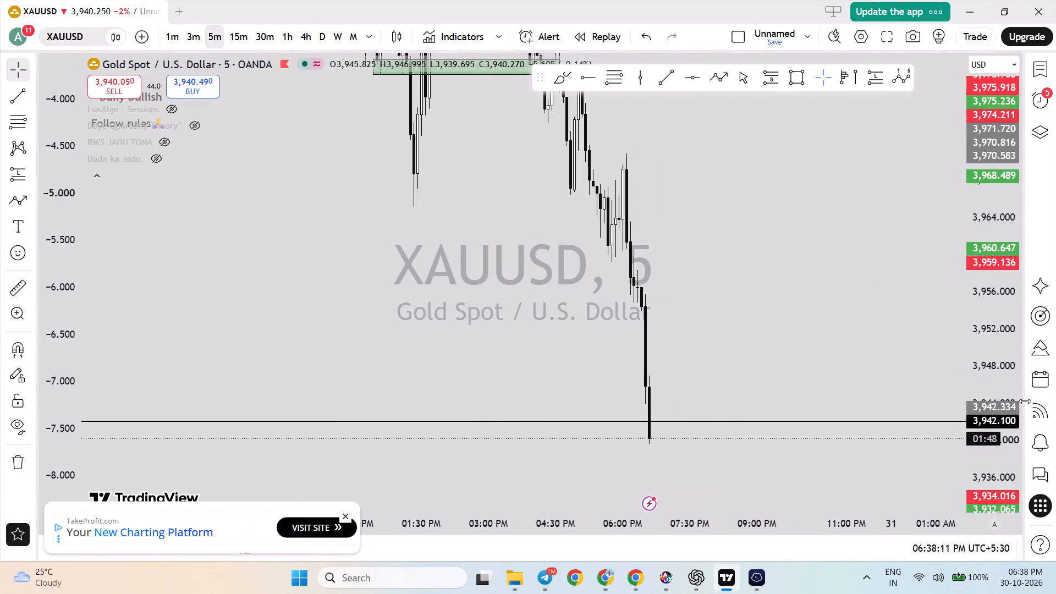
{"action": "left_click_drag", "start_coordinate": [999, 365], "coordinate": [999, 501]}
{"action": "scroll", "coordinate": [845, 473], "scroll_direction": "down", "scroll_amount": 3}
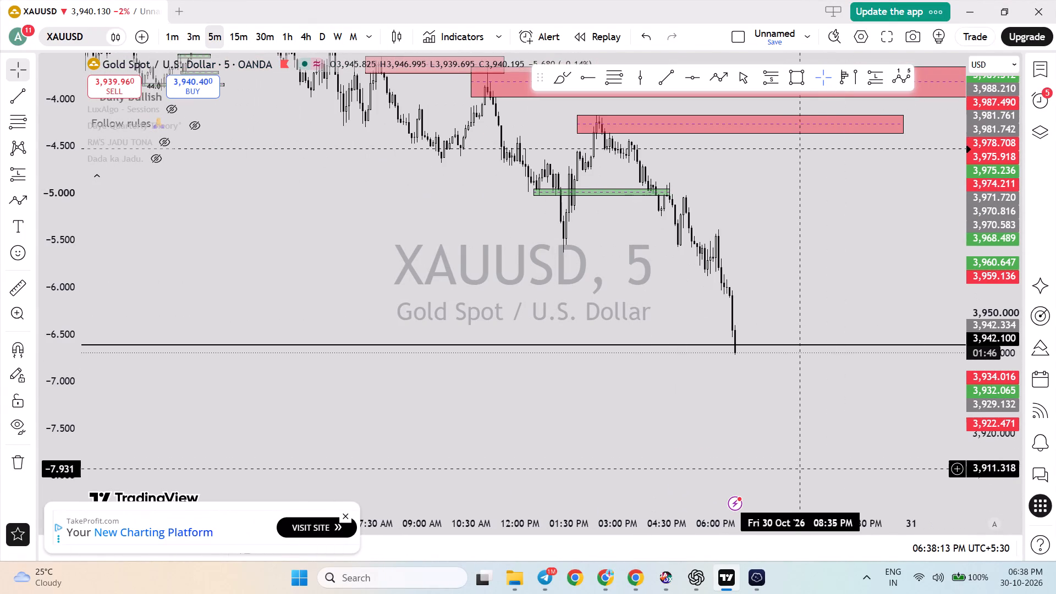
{"action": "scroll", "coordinate": [829, 485], "scroll_direction": "up", "scroll_amount": 1}
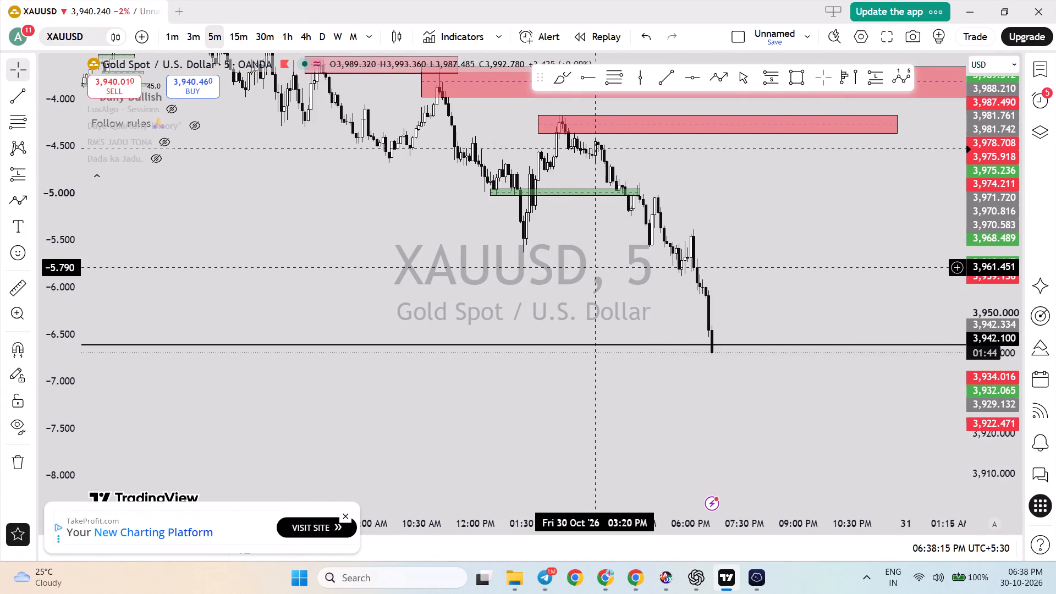
{"action": "left_click_drag", "start_coordinate": [971, 201], "coordinate": [980, 227]}
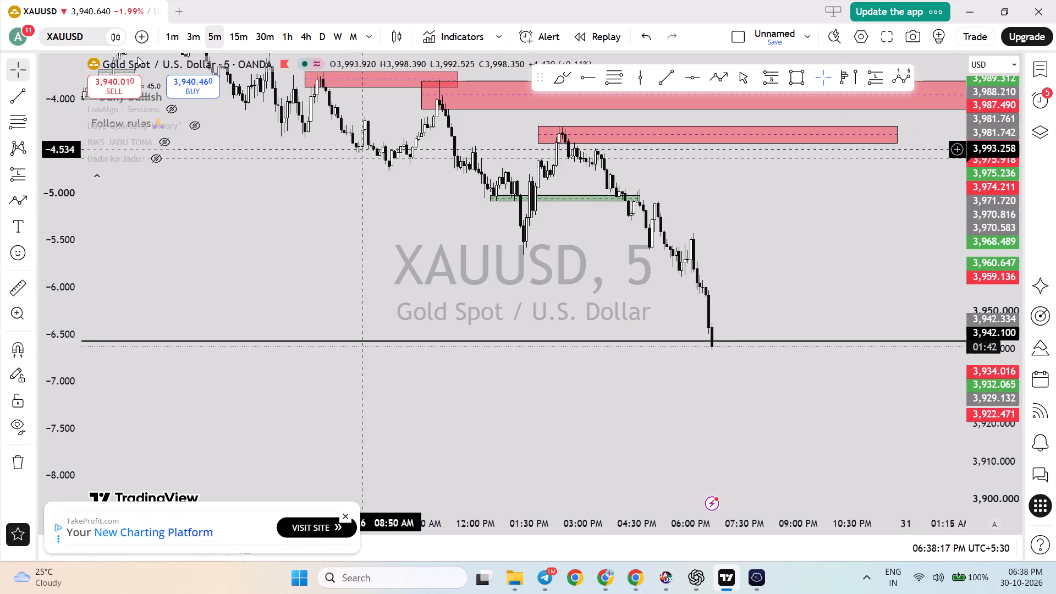
{"action": "left_click", "coordinate": [240, 37]}
{"action": "scroll", "coordinate": [340, 217], "scroll_direction": "up", "scroll_amount": 1}
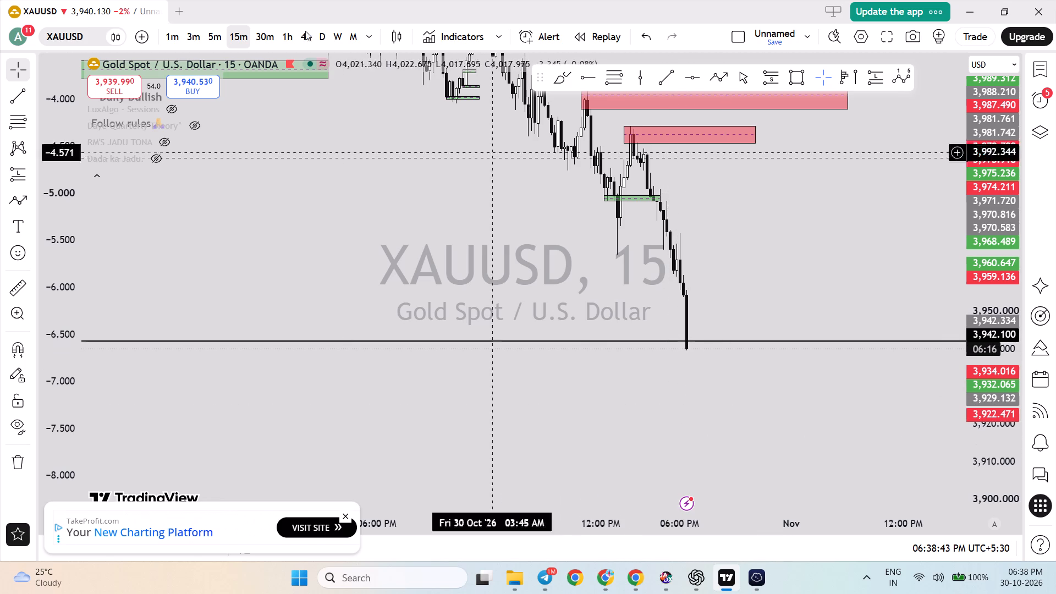
{"action": "left_click", "coordinate": [211, 25]}
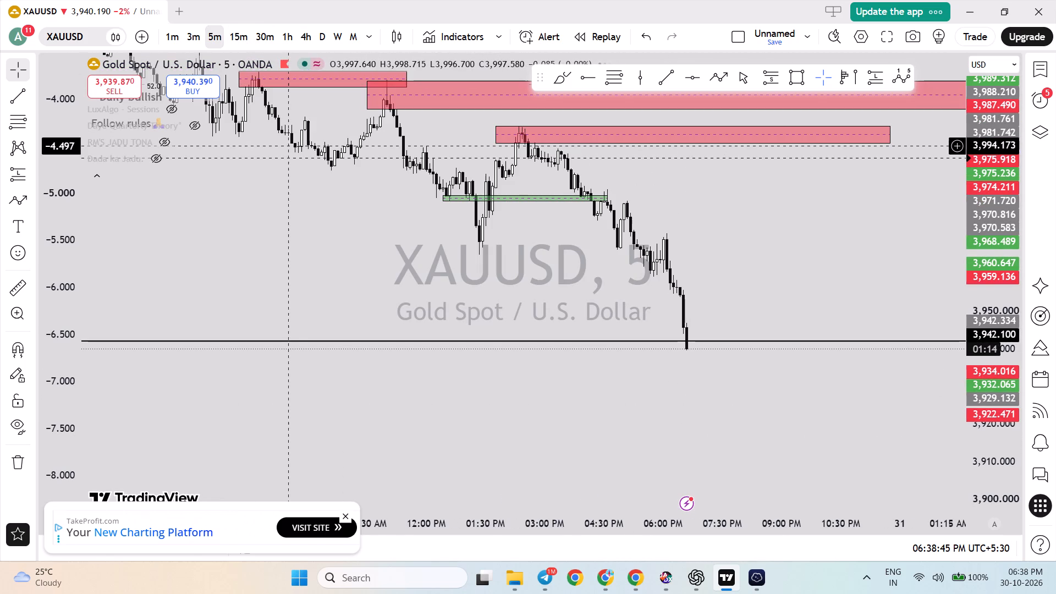
{"action": "left_click_drag", "start_coordinate": [725, 239], "coordinate": [719, 279]}
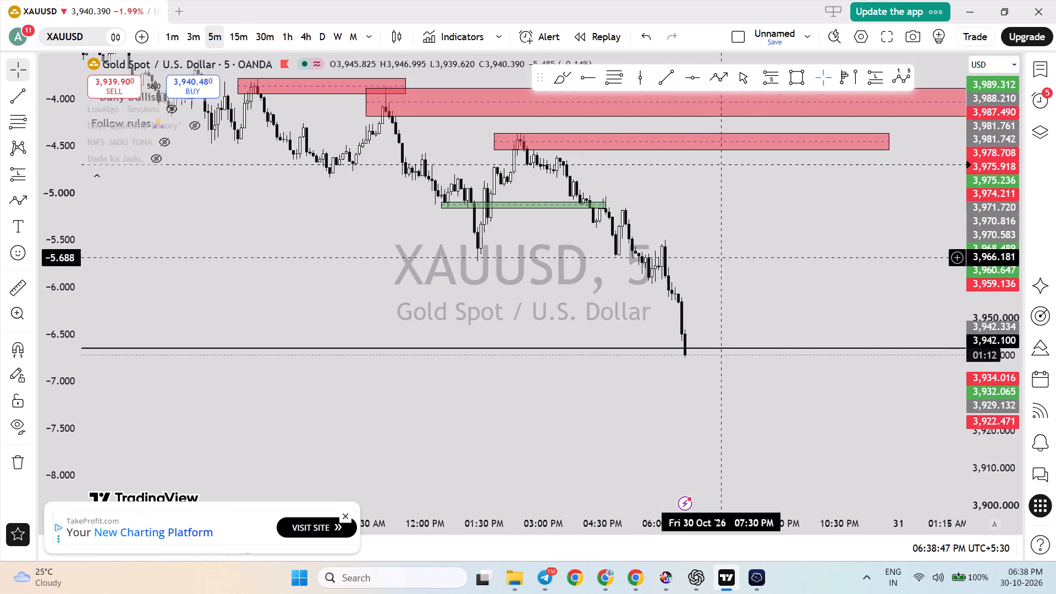
{"action": "left_click_drag", "start_coordinate": [719, 279], "coordinate": [718, 293]}
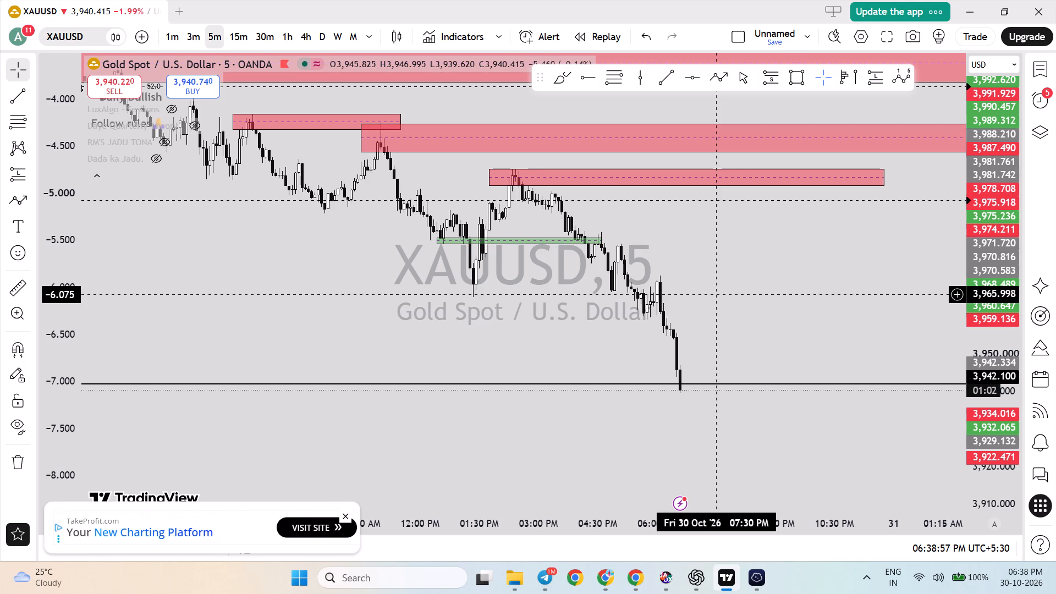
Draw a rectangle zone on the 5-minute chart from about 3,968.7 to 3,965.5, spanning 1:05 PM to 8:00 PM.
{"action": "left_click", "coordinate": [800, 70]}
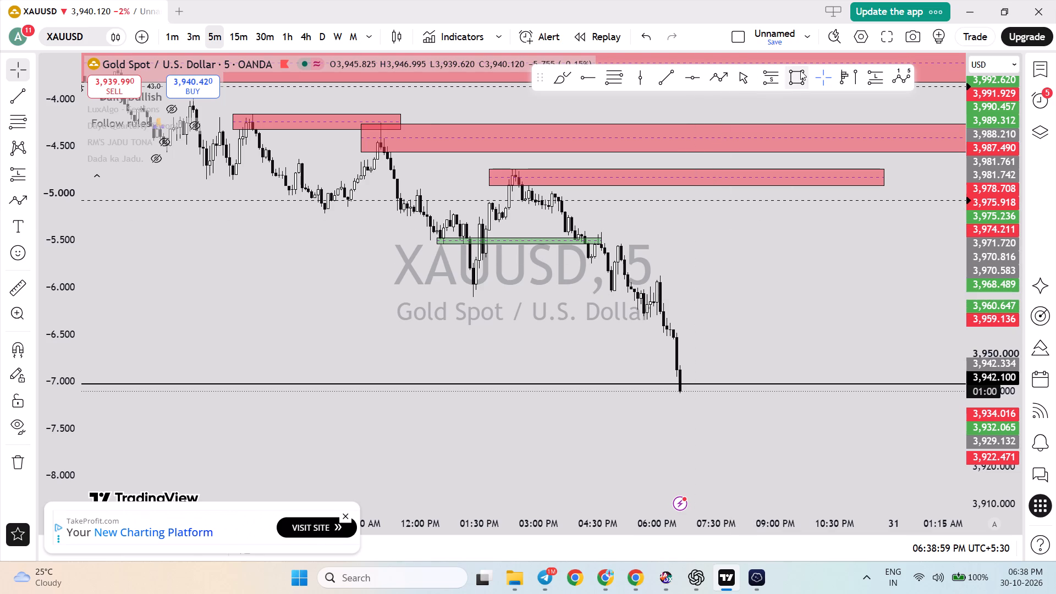
{"action": "left_click", "coordinate": [464, 296]}
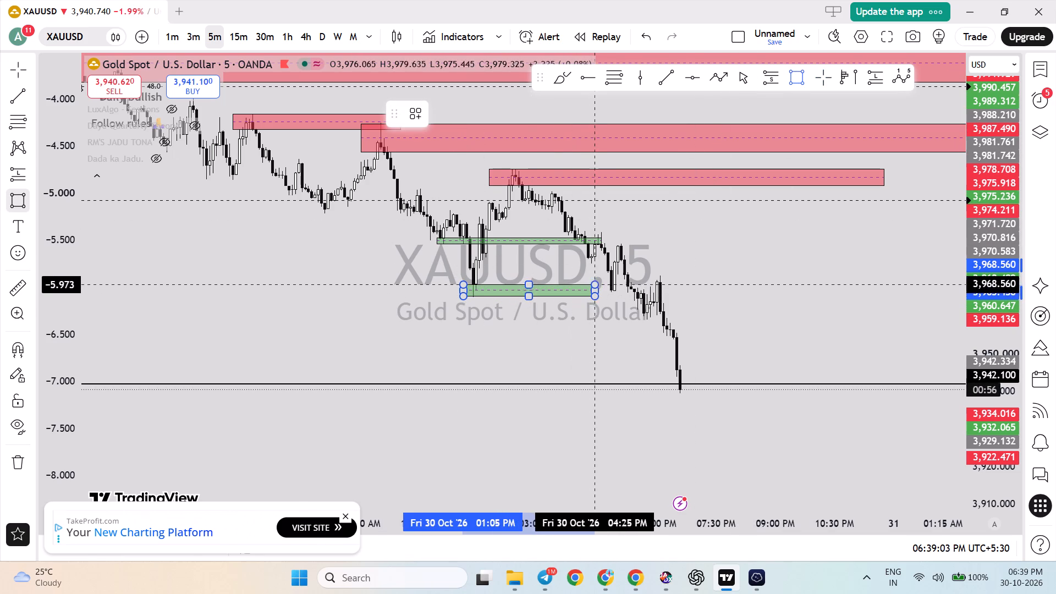
{"action": "left_click", "coordinate": [600, 284]}
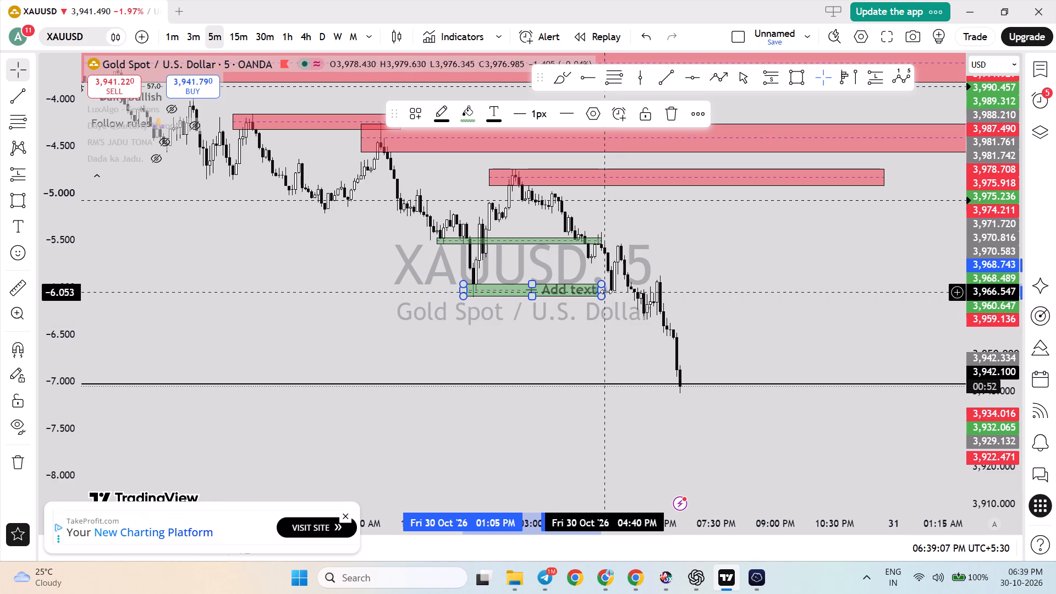
{"action": "left_click_drag", "start_coordinate": [606, 291], "coordinate": [735, 299]}
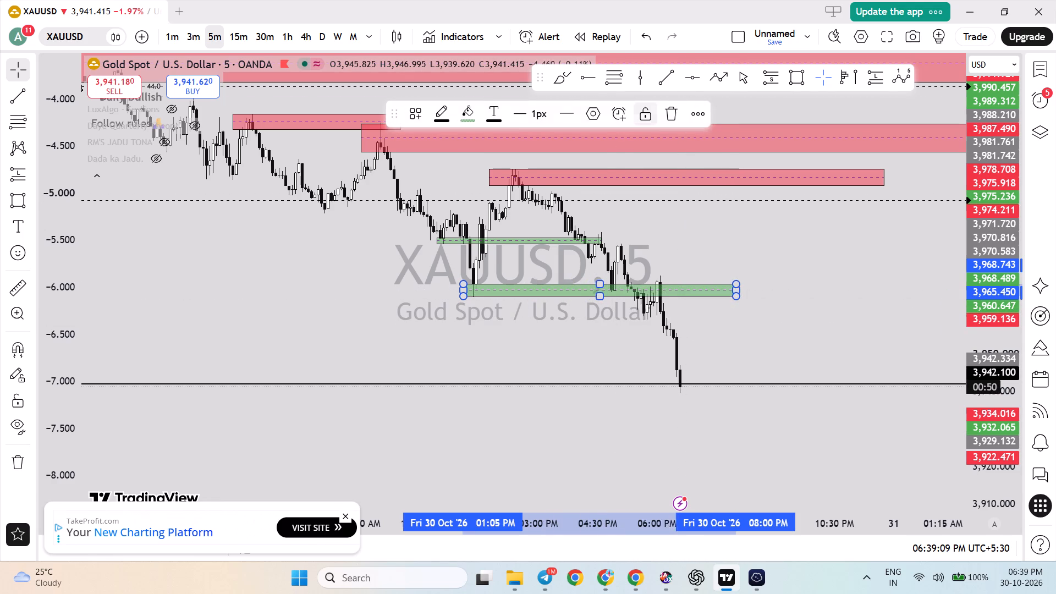
Change the new zone's fill colour to red and deselect it.
{"action": "left_click", "coordinate": [469, 114]}
{"action": "left_click", "coordinate": [471, 161]}
{"action": "left_click", "coordinate": [712, 272]}
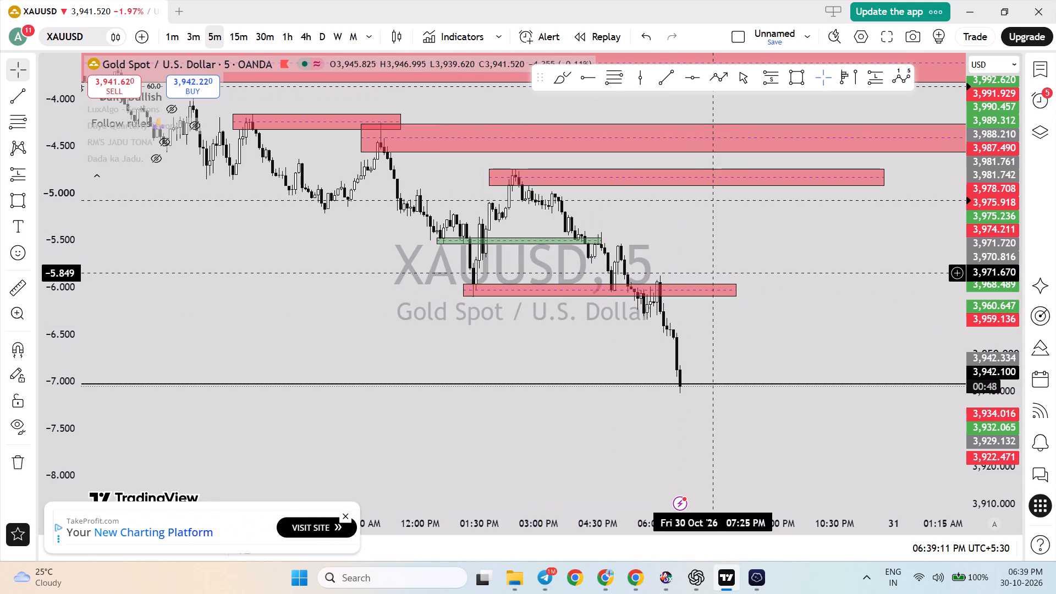
{"action": "left_click", "coordinate": [732, 344]}
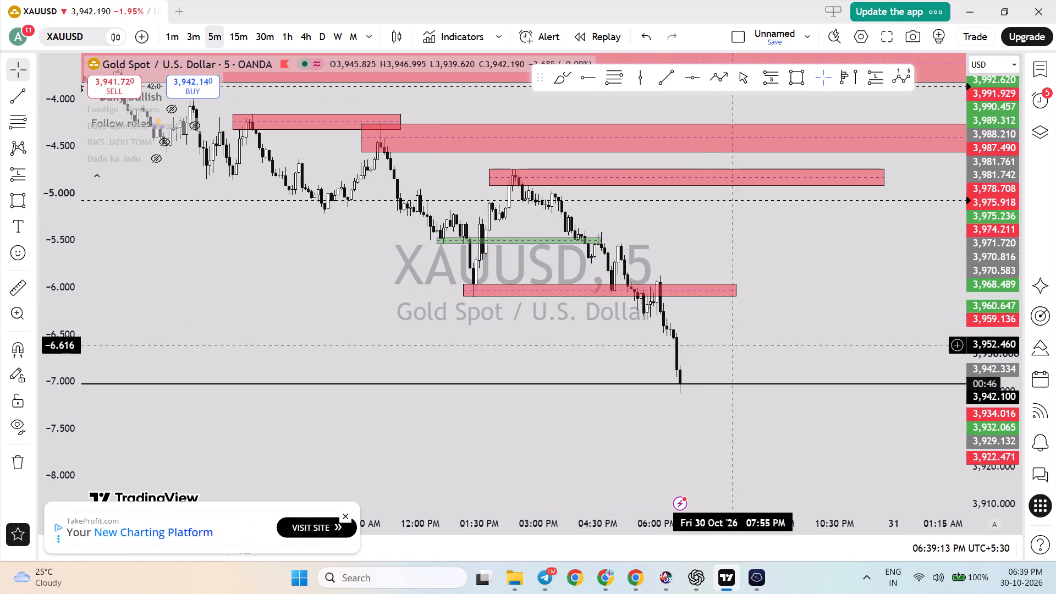
On the 15-minute chart, adjust the new red zone's lower edge to about 3,965 and extend its end to about 9:30 PM.
{"action": "left_click_drag", "start_coordinate": [991, 446], "coordinate": [960, 363]}
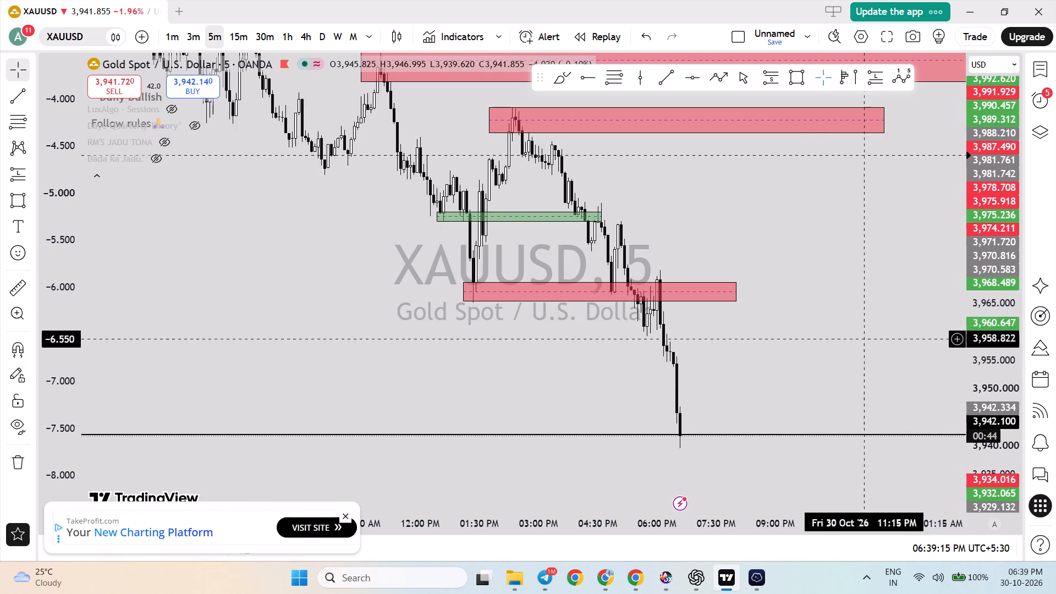
{"action": "left_click_drag", "start_coordinate": [815, 365], "coordinate": [808, 354]}
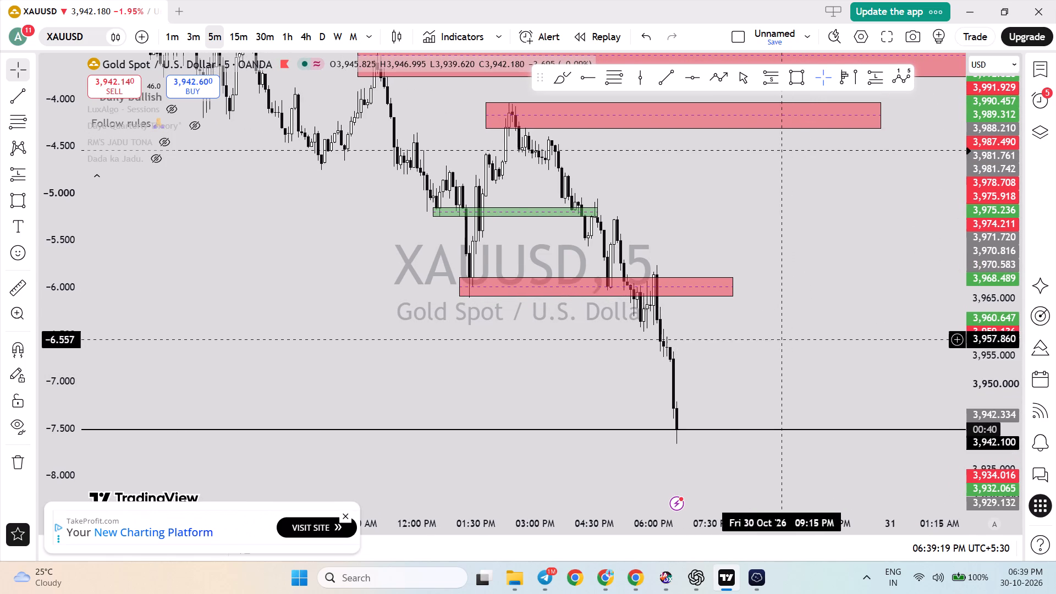
{"action": "left_click", "coordinate": [229, 32]}
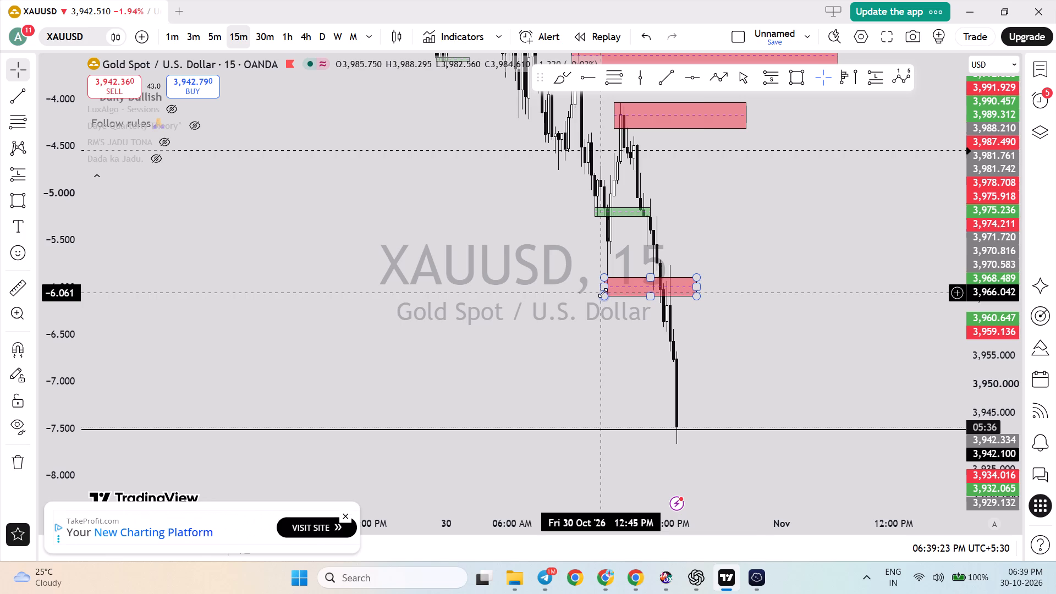
{"action": "left_click_drag", "start_coordinate": [603, 293], "coordinate": [598, 299]}
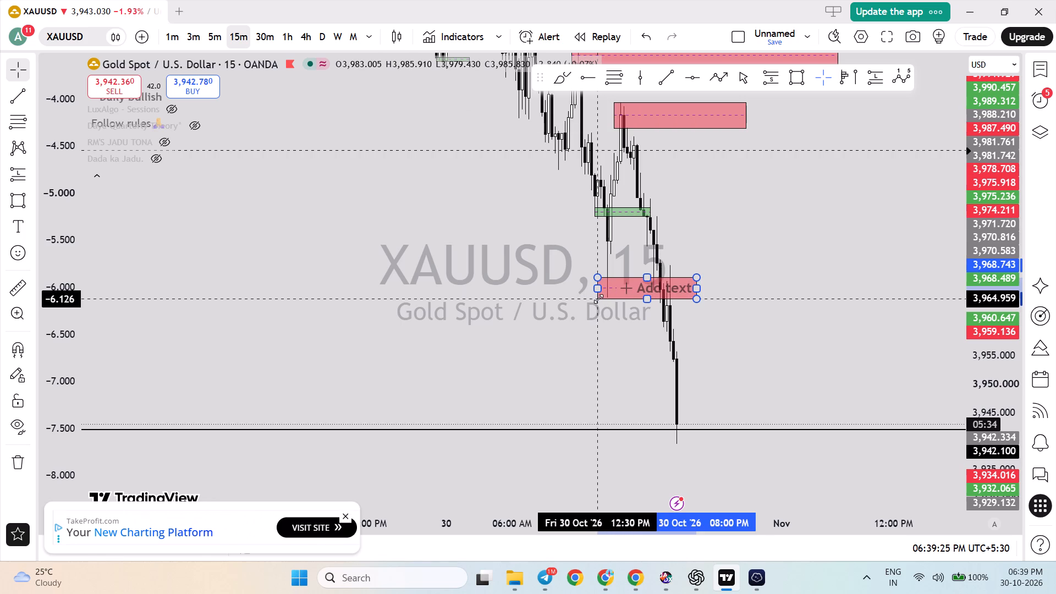
{"action": "left_click_drag", "start_coordinate": [598, 299], "coordinate": [598, 298]}
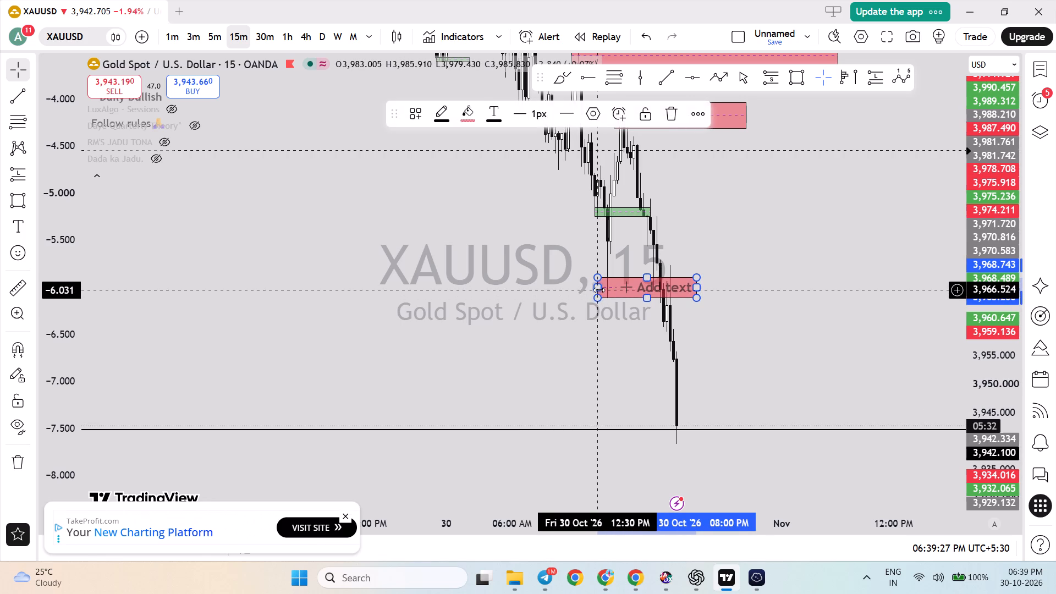
{"action": "left_click", "coordinate": [599, 289]}
{"action": "left_click", "coordinate": [711, 344]}
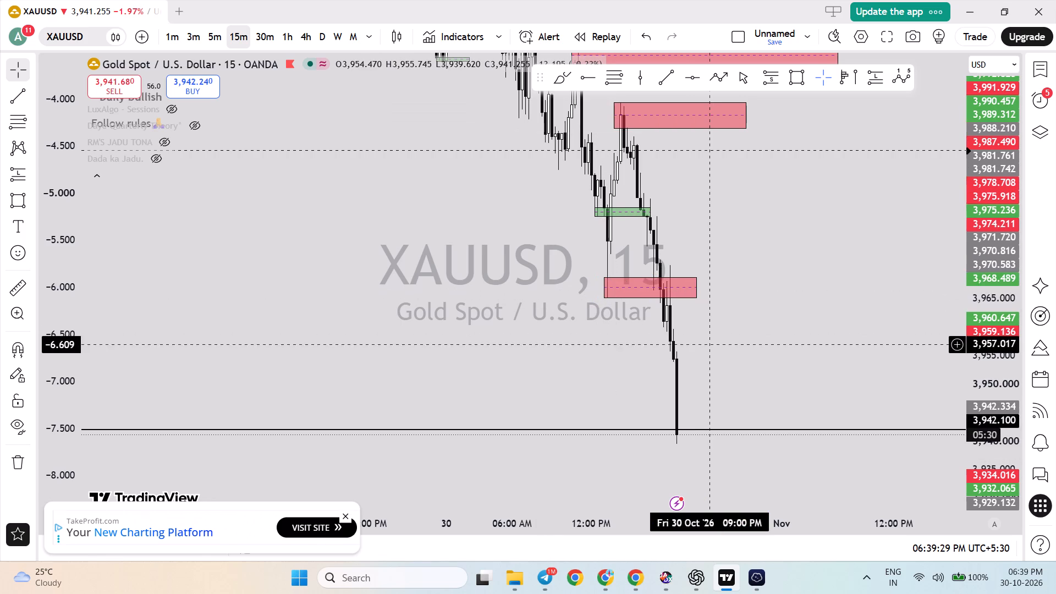
{"action": "left_click_drag", "start_coordinate": [701, 287], "coordinate": [716, 290]}
{"action": "left_click", "coordinate": [753, 331]}
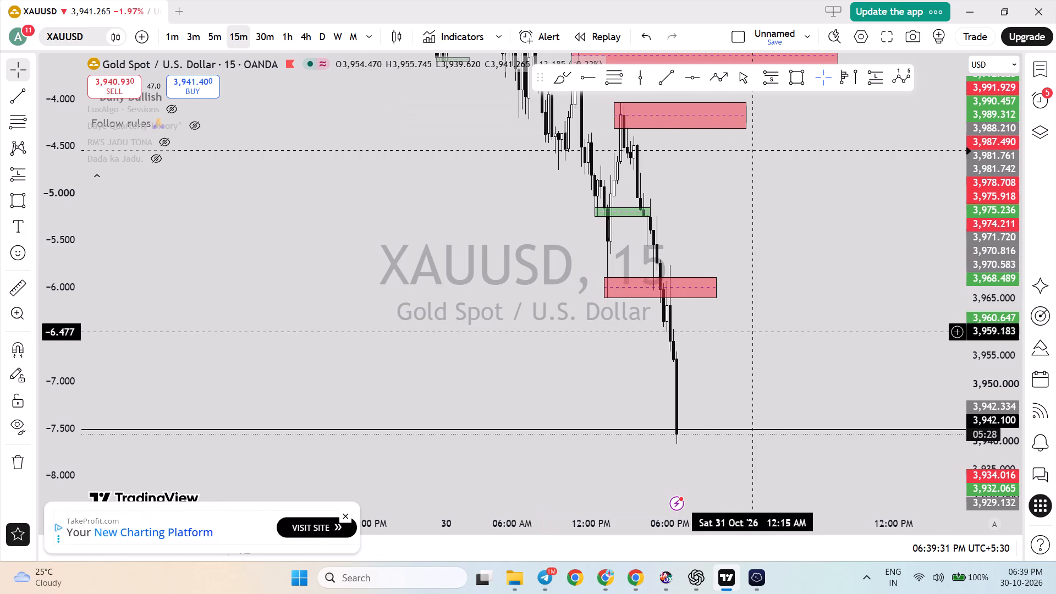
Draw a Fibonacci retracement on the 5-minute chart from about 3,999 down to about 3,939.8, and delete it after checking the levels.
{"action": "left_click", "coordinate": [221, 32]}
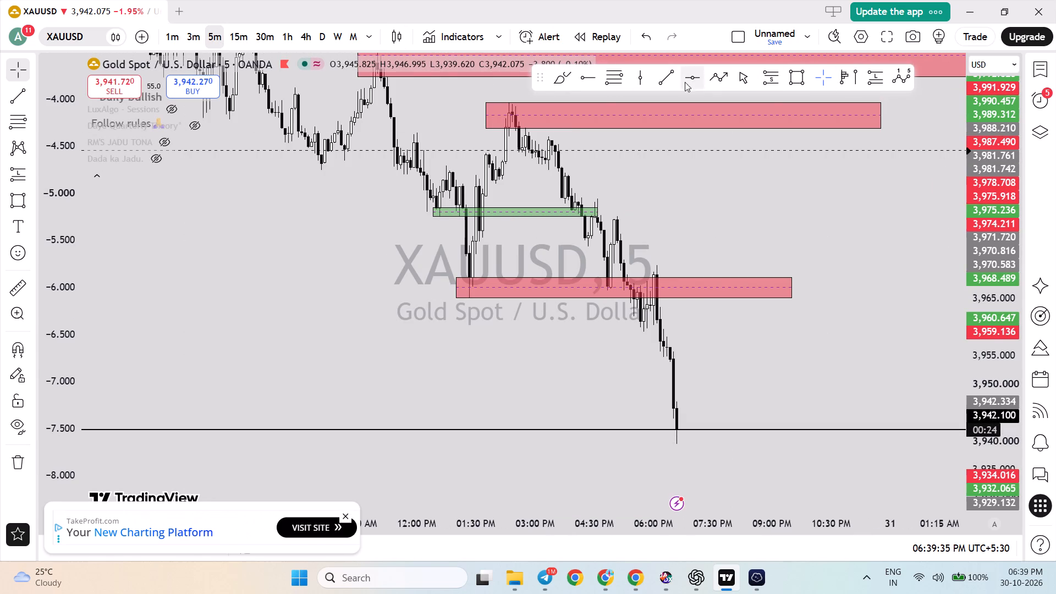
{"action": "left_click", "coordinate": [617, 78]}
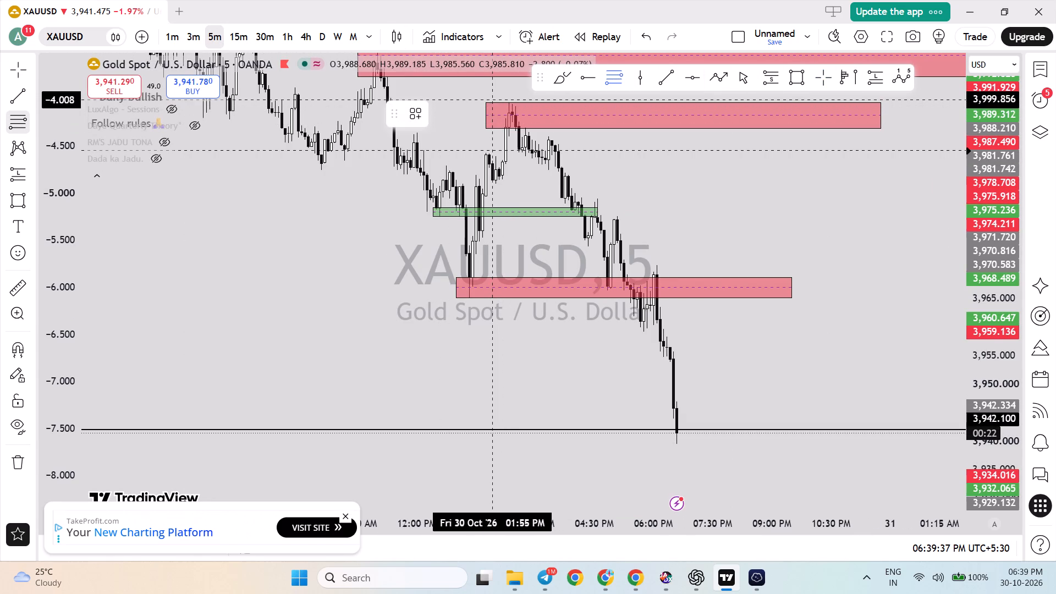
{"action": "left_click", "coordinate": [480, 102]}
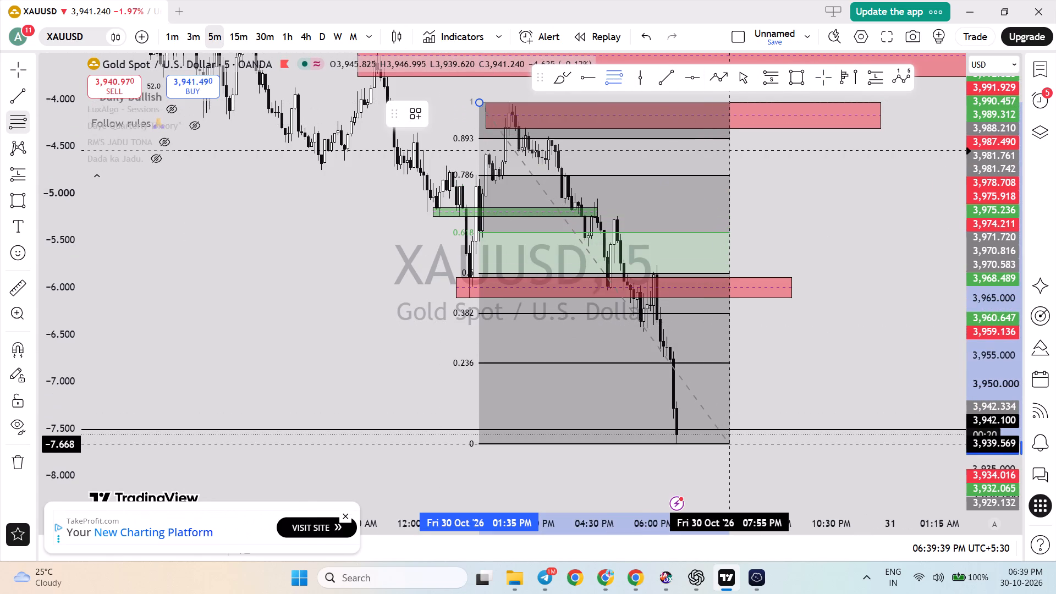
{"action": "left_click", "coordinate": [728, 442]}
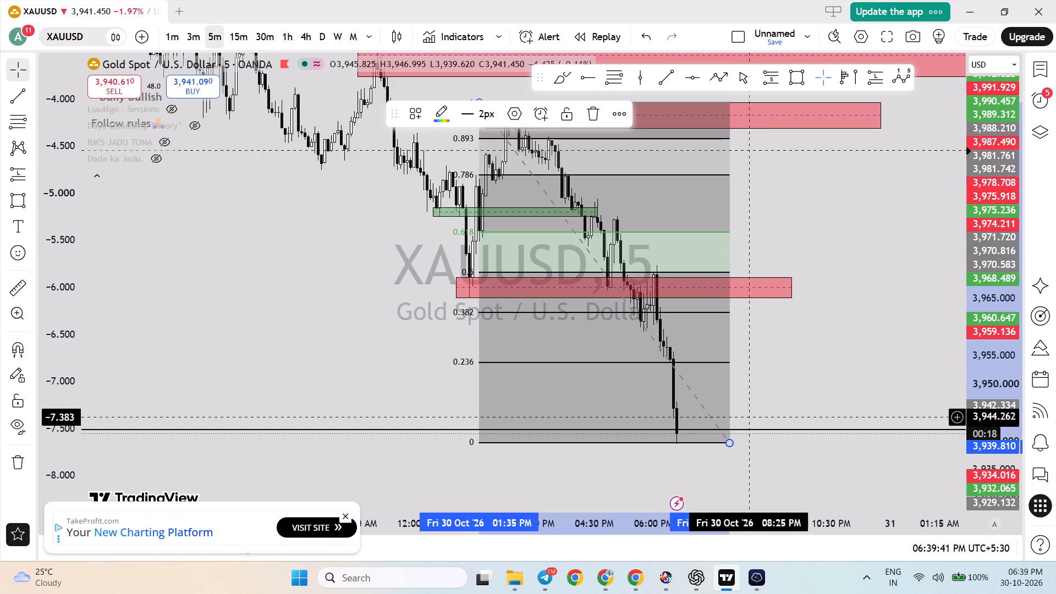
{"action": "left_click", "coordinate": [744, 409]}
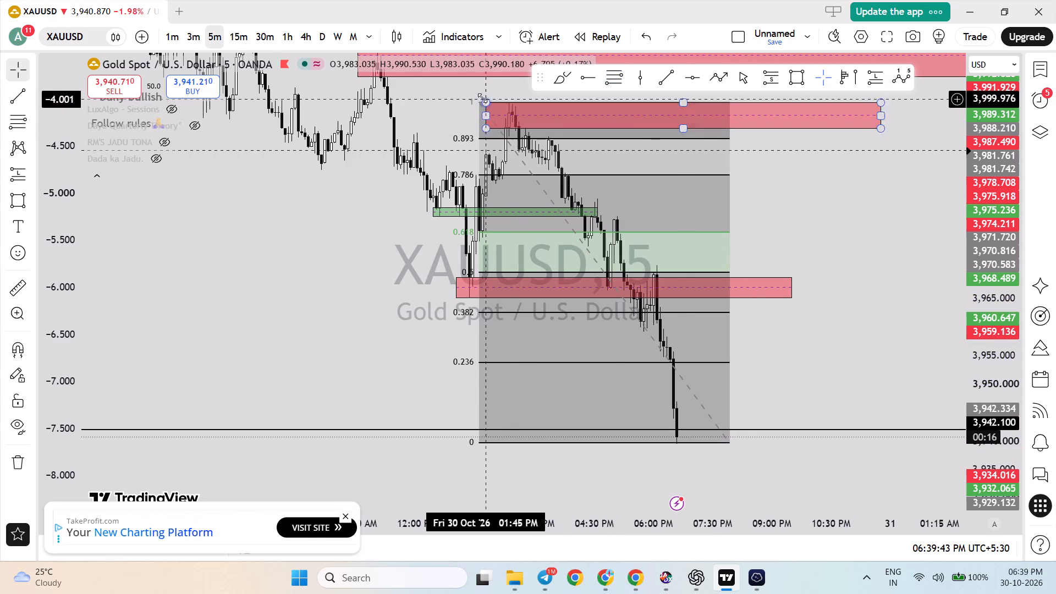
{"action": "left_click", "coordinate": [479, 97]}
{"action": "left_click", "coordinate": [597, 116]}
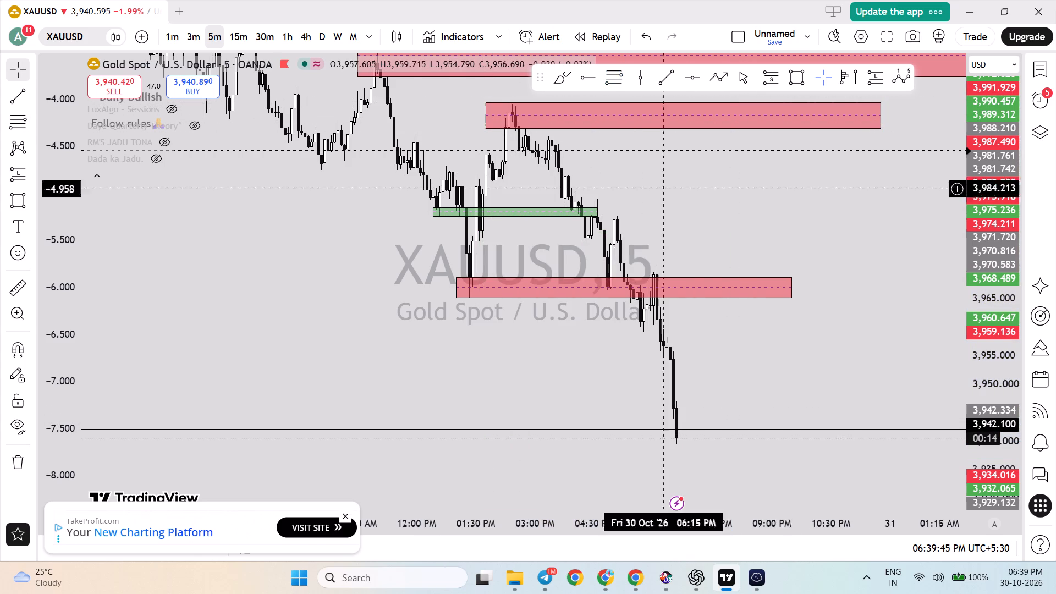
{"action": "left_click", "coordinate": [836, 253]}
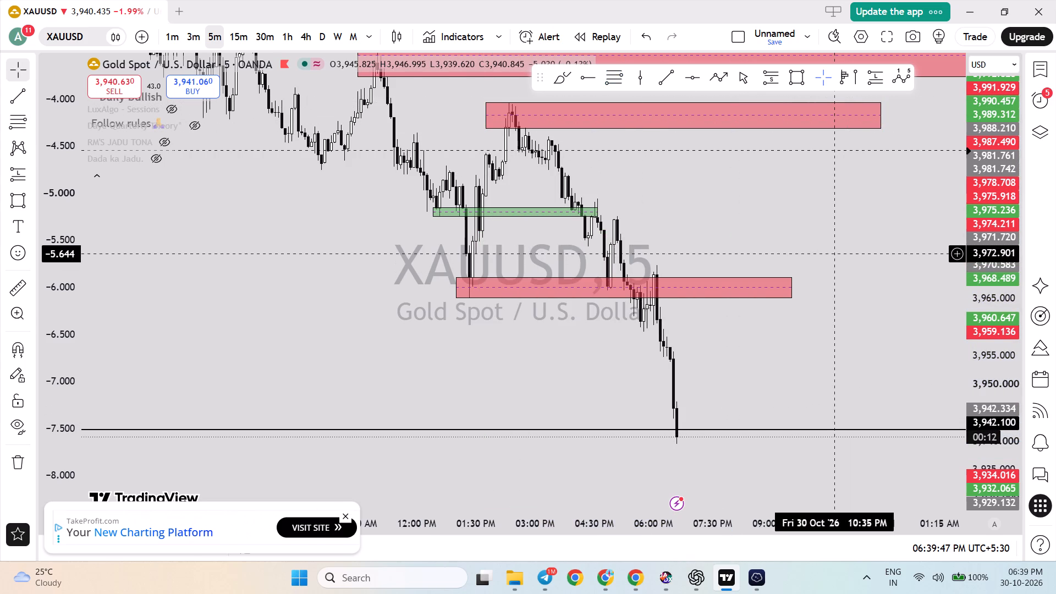
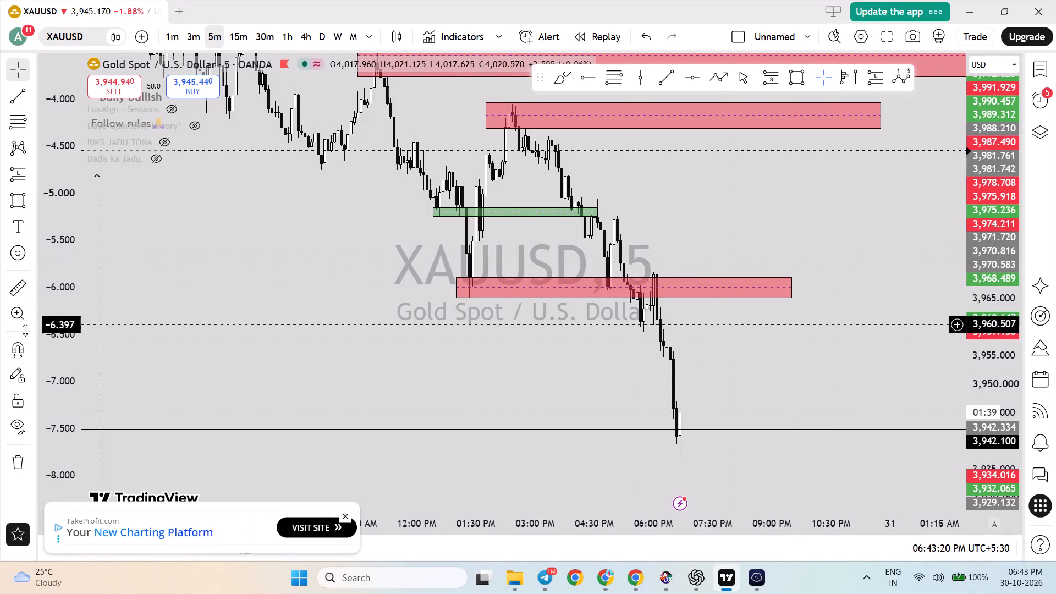
Measure the price drop from about 3,945.7 to 3,936 near the latest candles on the 5-minute chart, and clear the measurement.
{"action": "left_click", "coordinate": [14, 289]}
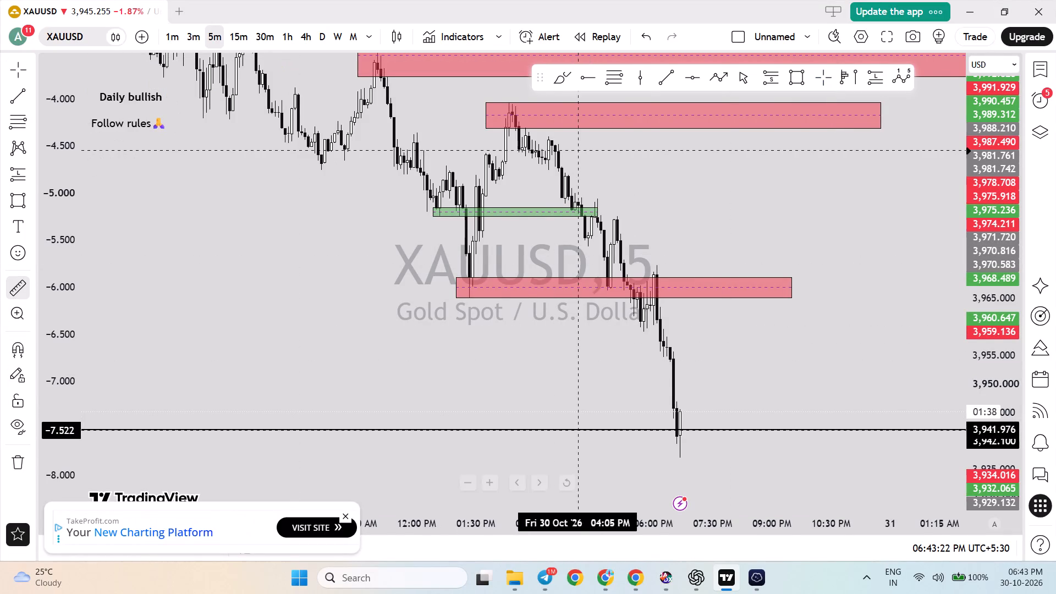
{"action": "left_click", "coordinate": [651, 409]}
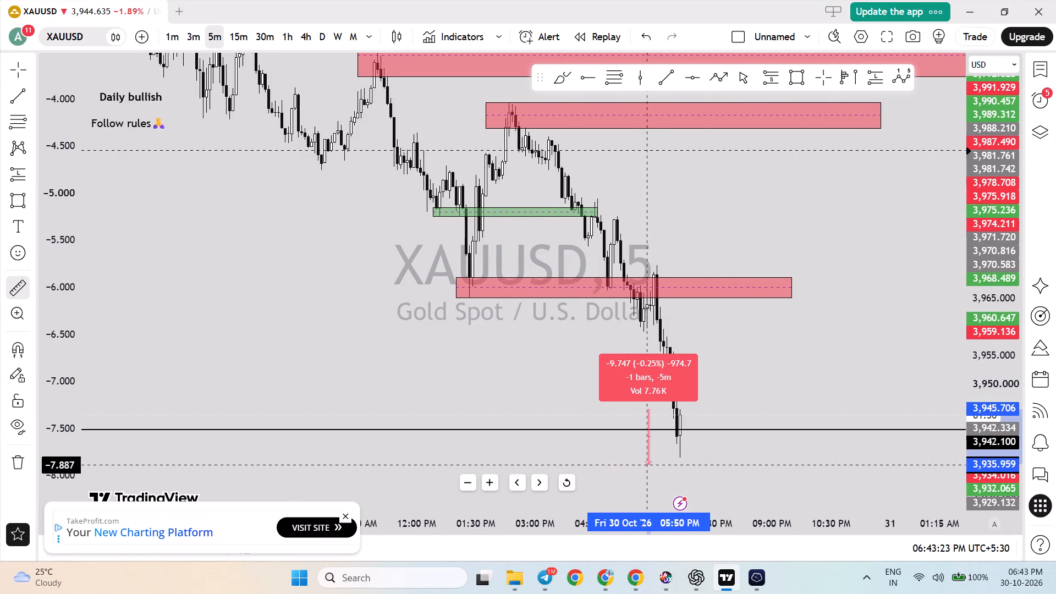
{"action": "left_click", "coordinate": [646, 464]}
{"action": "left_click", "coordinate": [745, 361]}
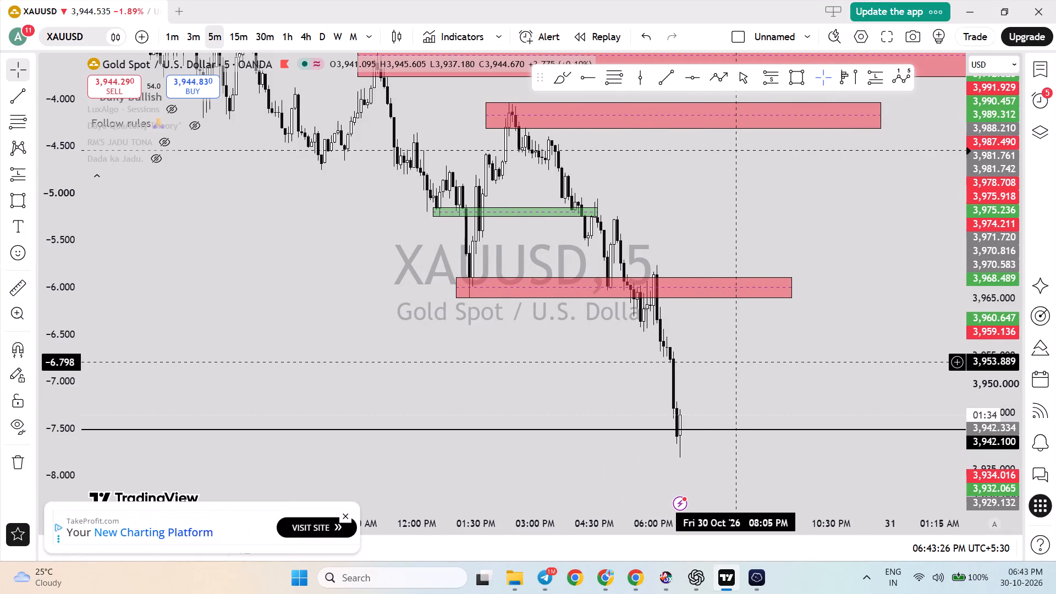
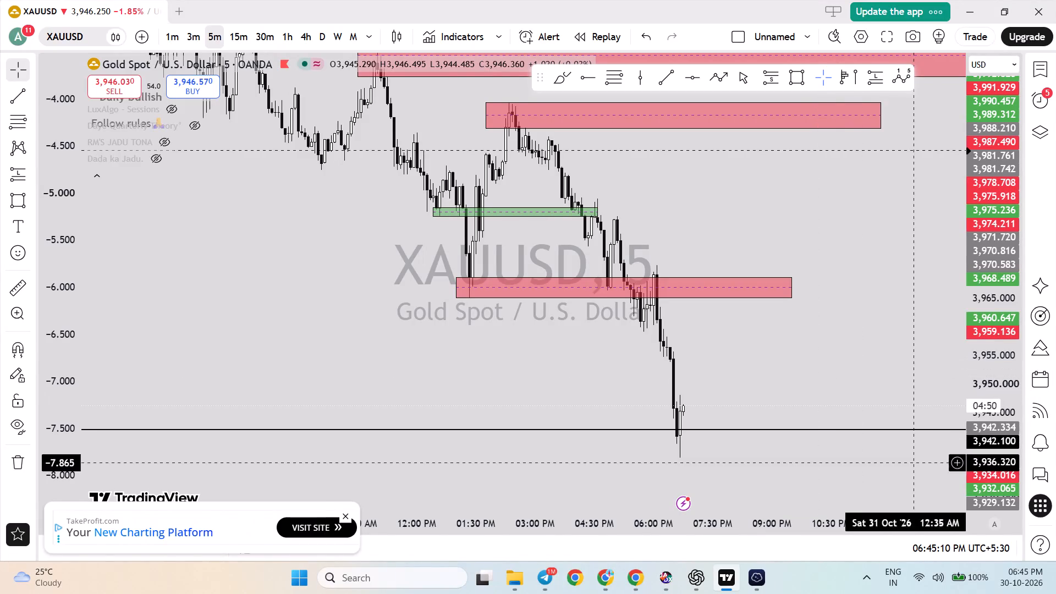
Check XAUUSD's recent price action on the 1-minute and 3-minute charts, and return to the 5-minute chart.
{"action": "left_click", "coordinate": [174, 46]}
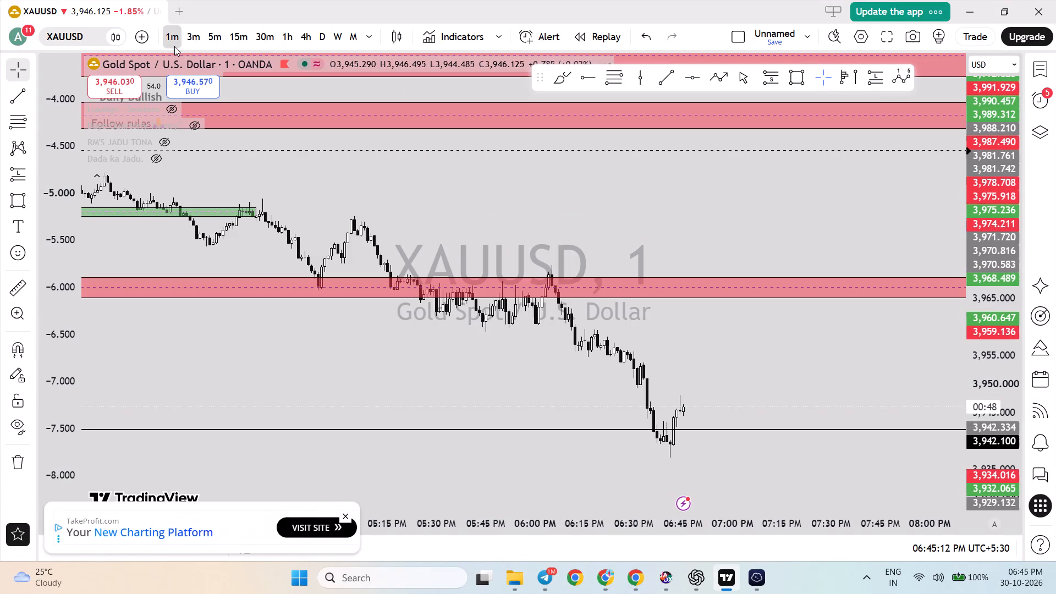
{"action": "left_click", "coordinate": [194, 46]}
{"action": "left_click", "coordinate": [208, 41]}
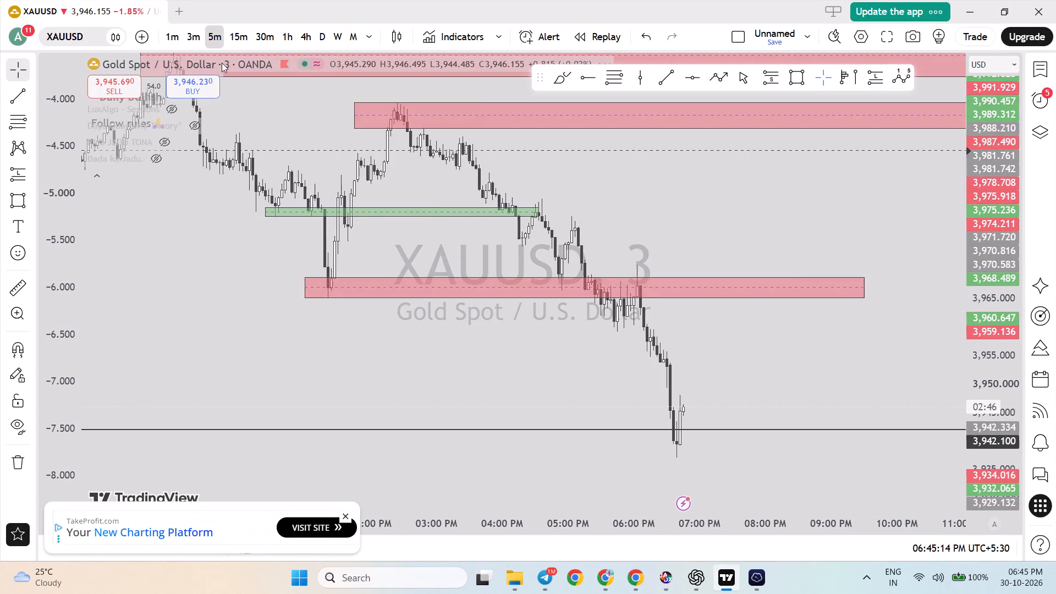
Place a long position on the latest candles of the 5-minute chart with its entry at about 3,945.2.
{"action": "left_click_drag", "start_coordinate": [981, 471], "coordinate": [948, 325]}
{"action": "left_click_drag", "start_coordinate": [923, 335], "coordinate": [880, 158]}
{"action": "left_click_drag", "start_coordinate": [875, 345], "coordinate": [856, 195]}
{"action": "left_click", "coordinate": [868, 81]}
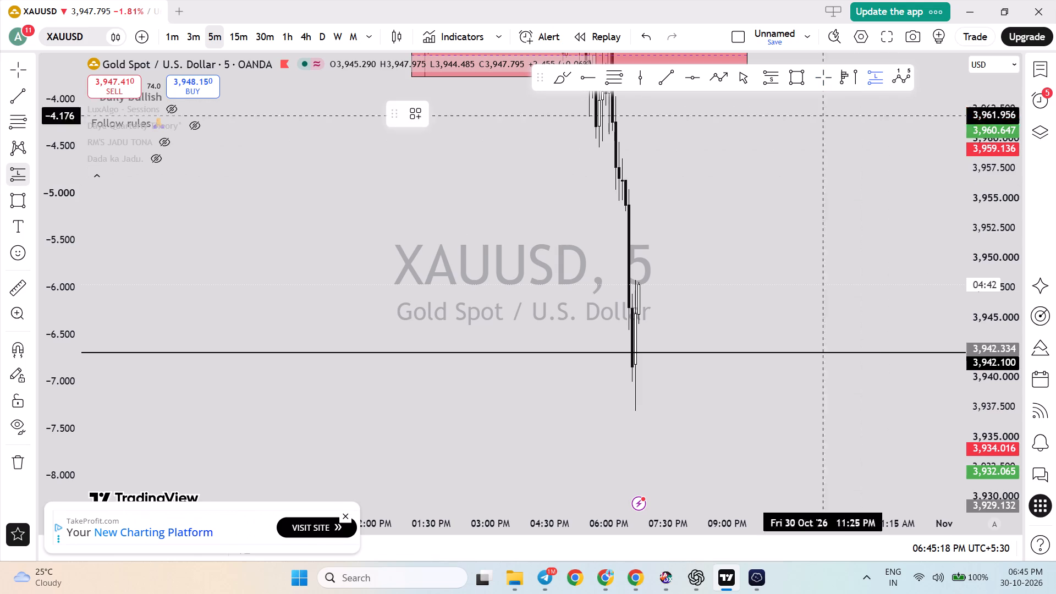
{"action": "left_click", "coordinate": [635, 315]}
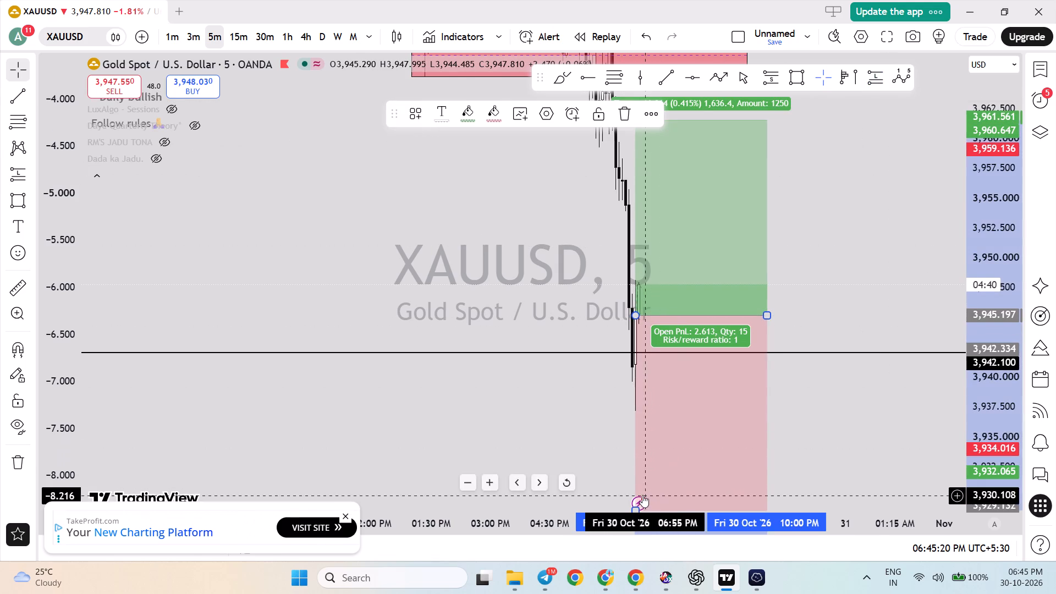
Tighten the long position's stop level to about 3,936.6, just below the latest low wick.
{"action": "left_click_drag", "start_coordinate": [997, 289], "coordinate": [1021, 380]}
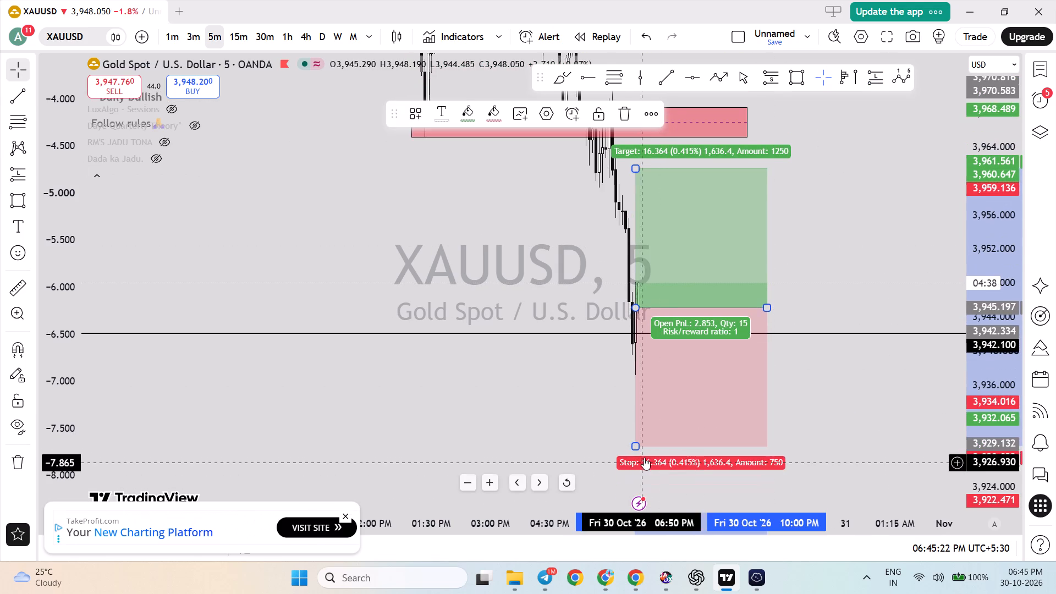
{"action": "left_click_drag", "start_coordinate": [639, 450], "coordinate": [674, 367]}
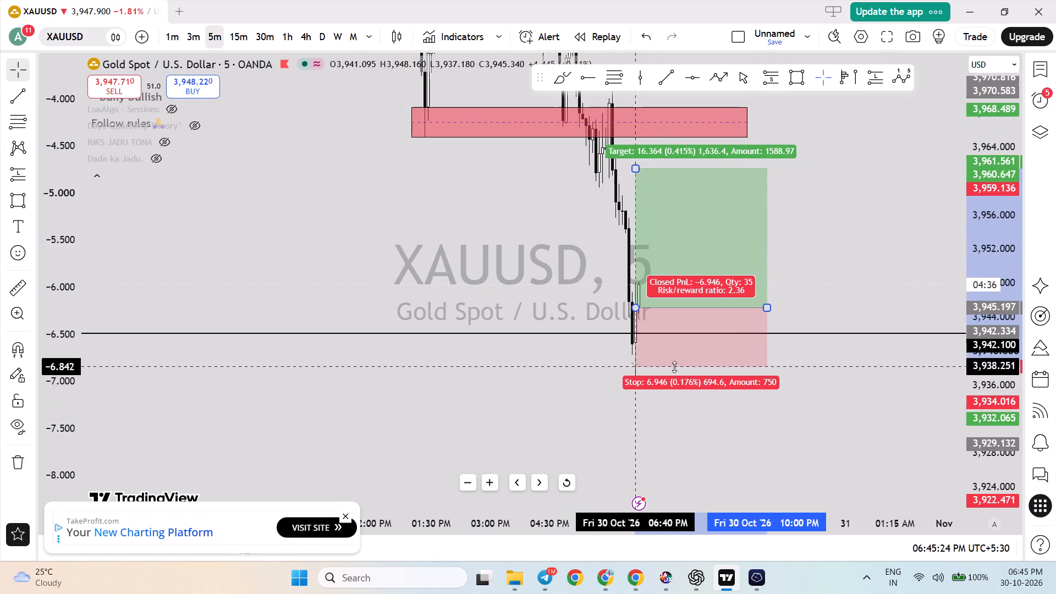
{"action": "left_click_drag", "start_coordinate": [674, 367], "coordinate": [659, 380]}
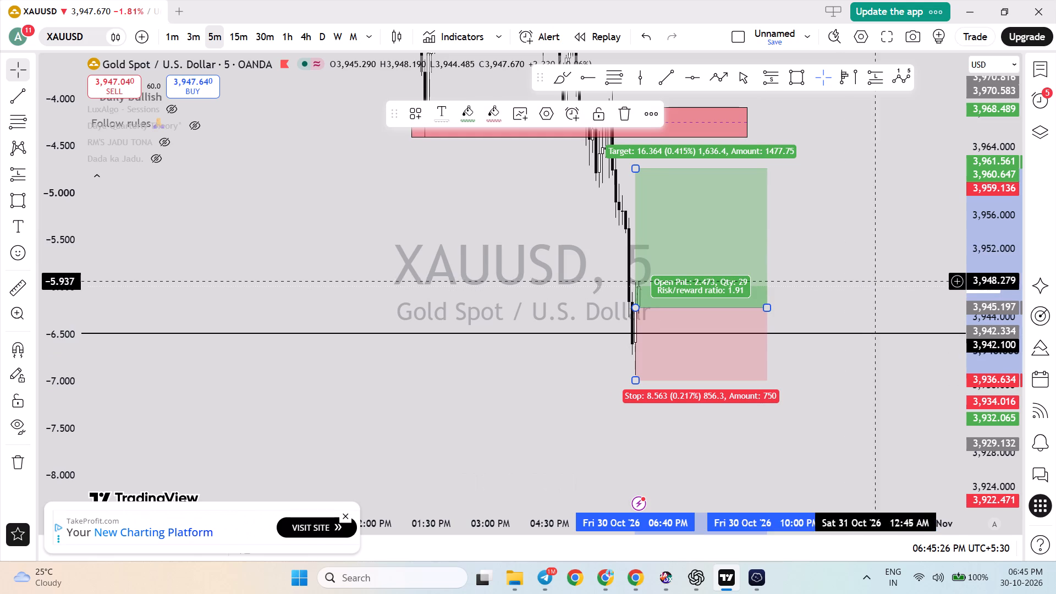
Lower the long position's target level to about 3,953.8 for a risk/reward ratio of 1.
{"action": "left_click_drag", "start_coordinate": [882, 219], "coordinate": [878, 307]}
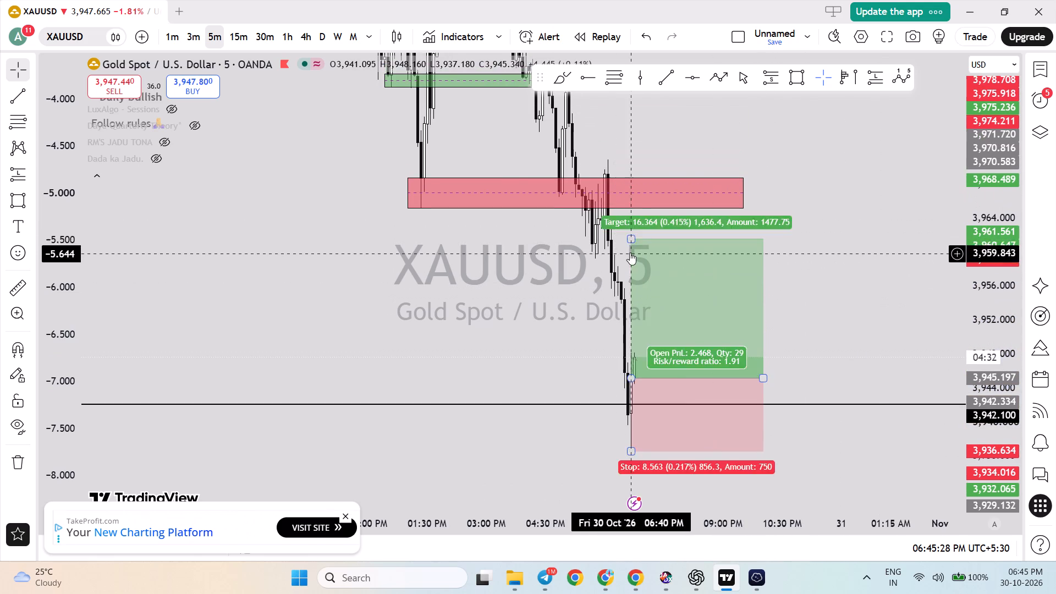
{"action": "left_click_drag", "start_coordinate": [630, 240], "coordinate": [641, 301]}
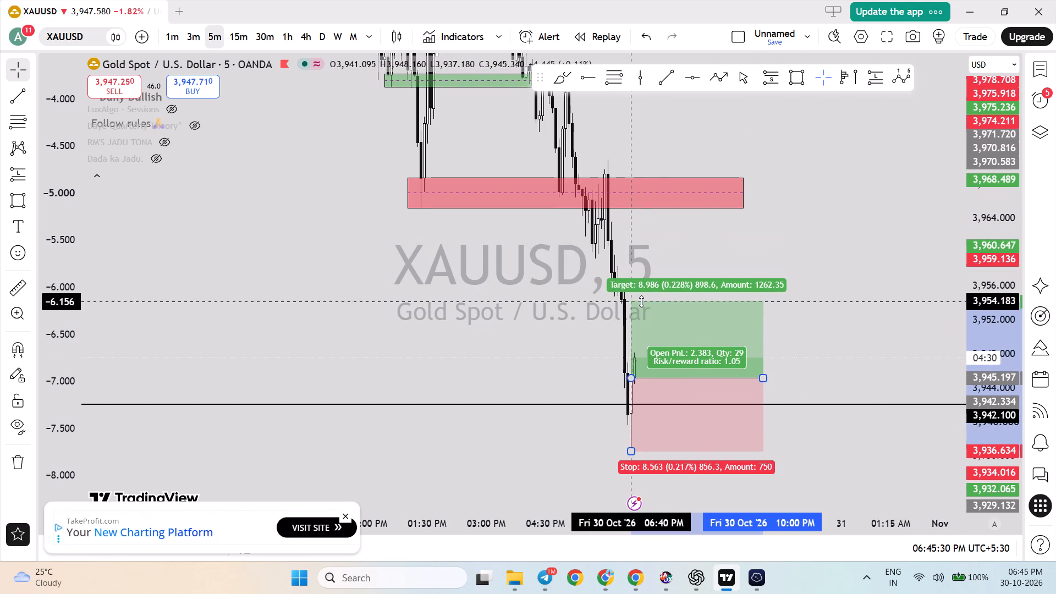
{"action": "left_click_drag", "start_coordinate": [641, 301], "coordinate": [643, 310]}
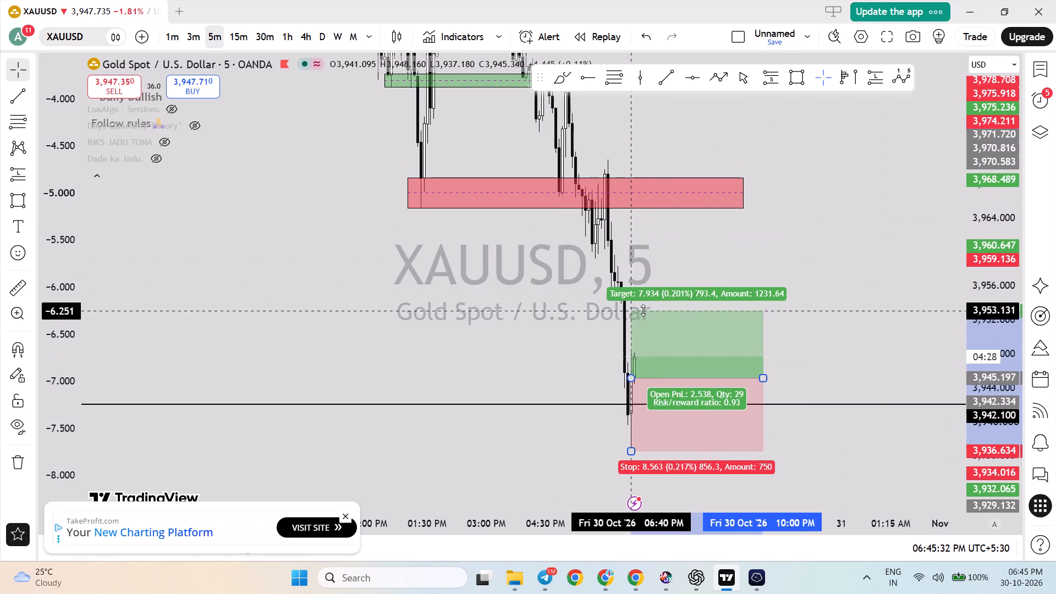
{"action": "left_click_drag", "start_coordinate": [643, 310], "coordinate": [637, 305]}
{"action": "left_click", "coordinate": [844, 330]}
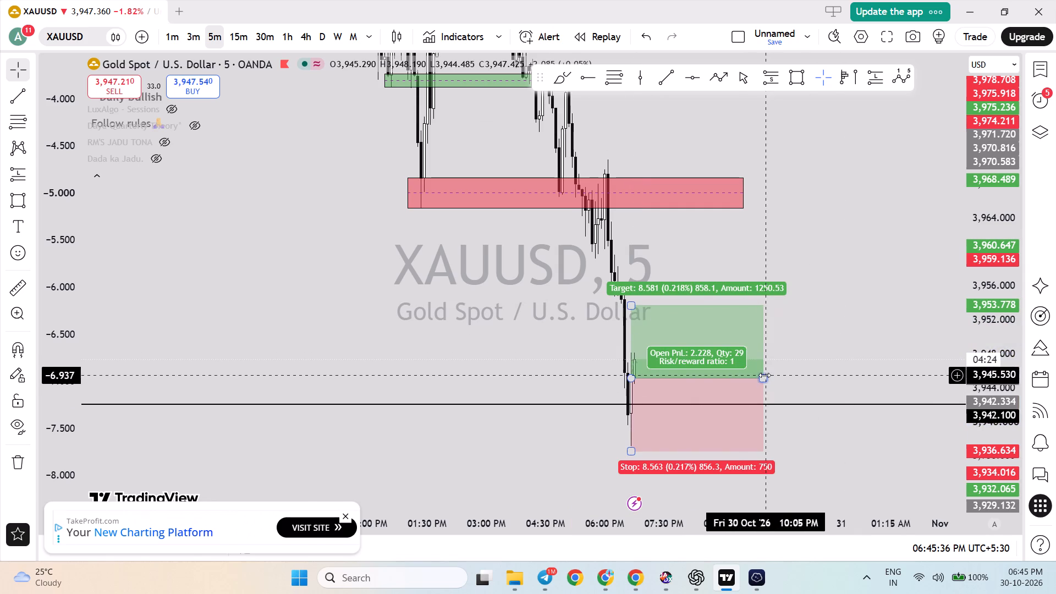
Shorten the long position so that it ends shortly after 8 PM, and deselect it.
{"action": "left_click_drag", "start_coordinate": [765, 375], "coordinate": [691, 372]}
{"action": "left_click", "coordinate": [732, 354]}
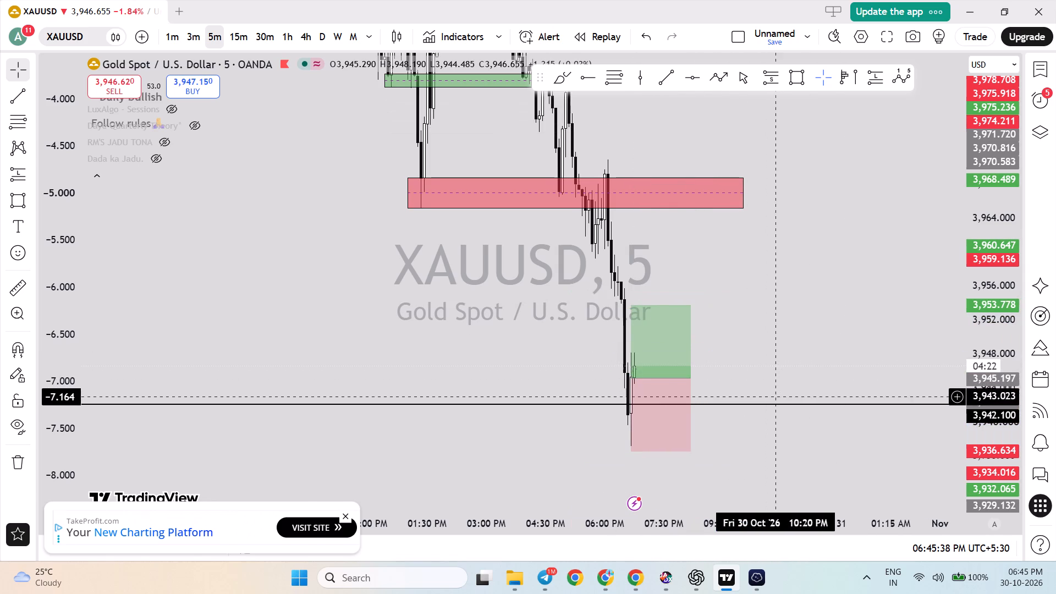
Delete the black horizontal line at 3,942.100.
{"action": "left_click", "coordinate": [771, 404]}
{"action": "left_click", "coordinate": [643, 117]}
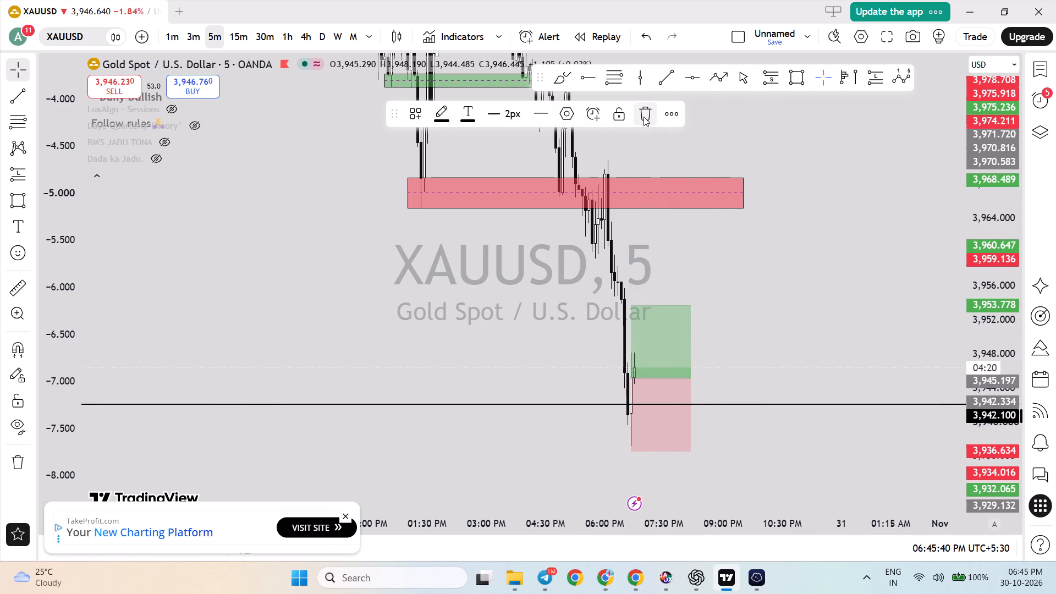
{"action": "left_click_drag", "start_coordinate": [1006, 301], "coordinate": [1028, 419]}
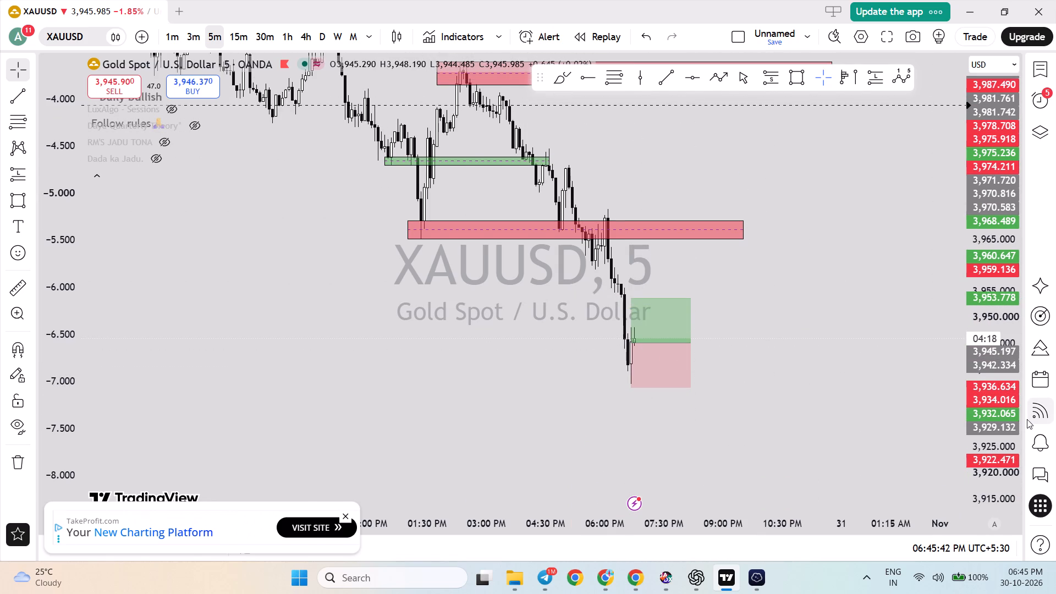
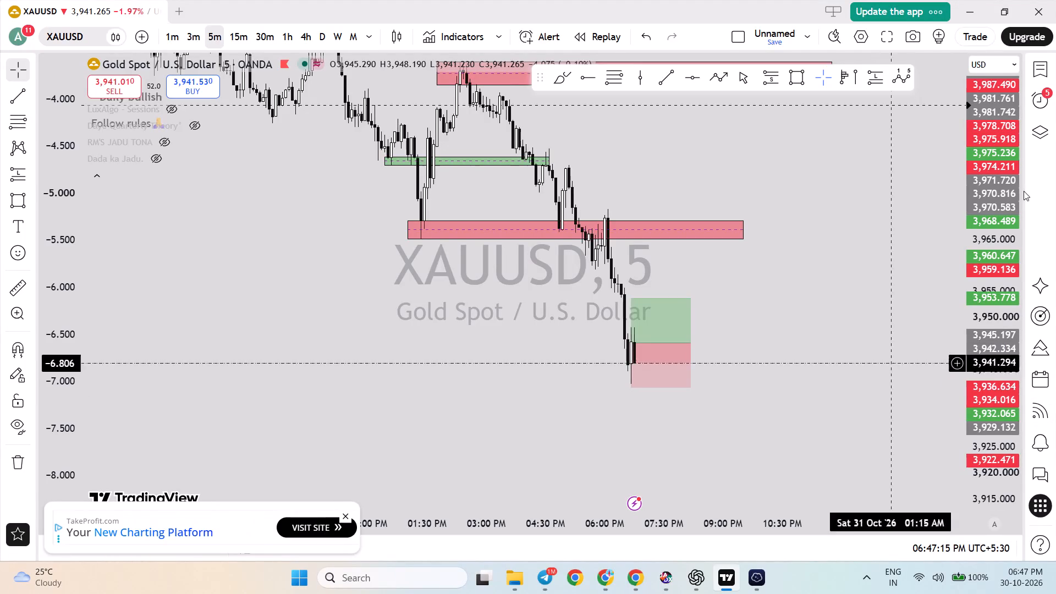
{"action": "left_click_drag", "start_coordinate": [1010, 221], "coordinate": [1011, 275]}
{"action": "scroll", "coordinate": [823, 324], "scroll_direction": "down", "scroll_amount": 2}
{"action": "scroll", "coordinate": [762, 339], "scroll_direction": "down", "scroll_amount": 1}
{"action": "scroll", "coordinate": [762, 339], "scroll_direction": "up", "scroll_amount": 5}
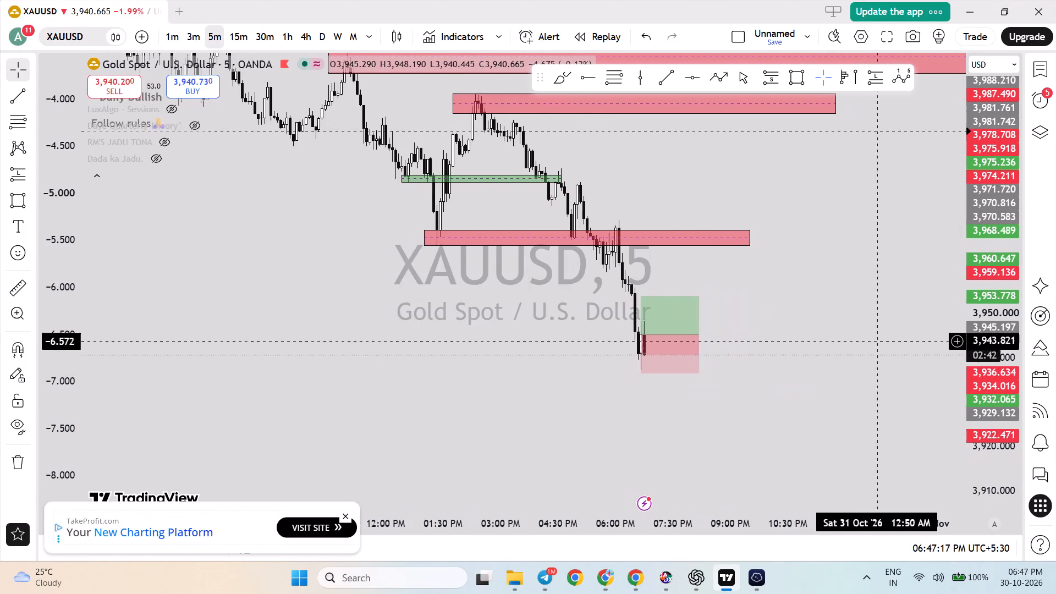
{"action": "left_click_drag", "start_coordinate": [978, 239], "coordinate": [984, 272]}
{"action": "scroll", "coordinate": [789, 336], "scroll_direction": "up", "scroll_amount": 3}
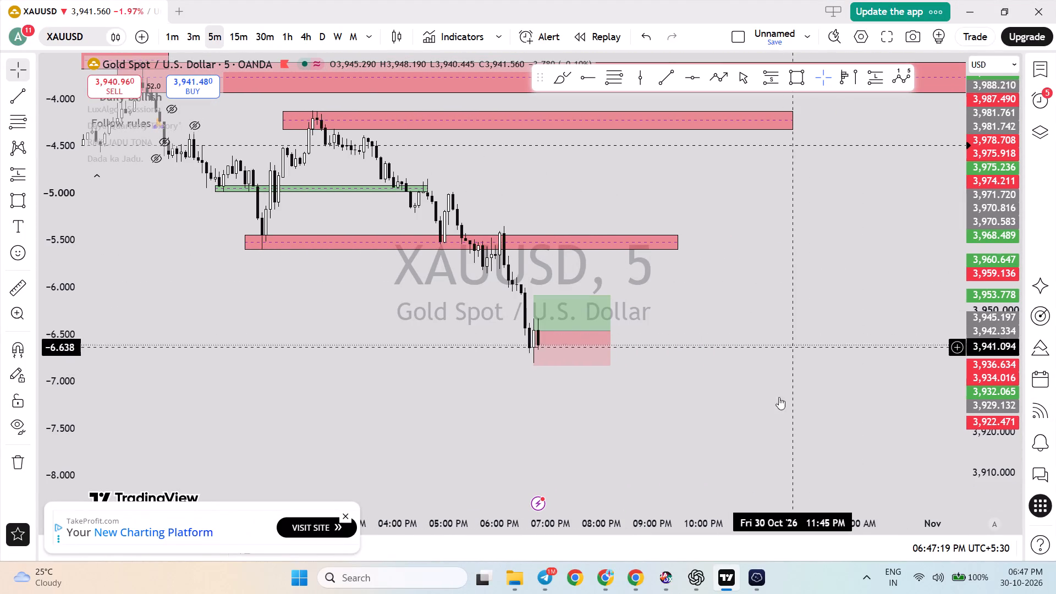
Switch to the Google Chrome window with cPanel and start entering an address beginning with "r" in a new tab.
{"action": "left_click", "coordinate": [611, 574]}
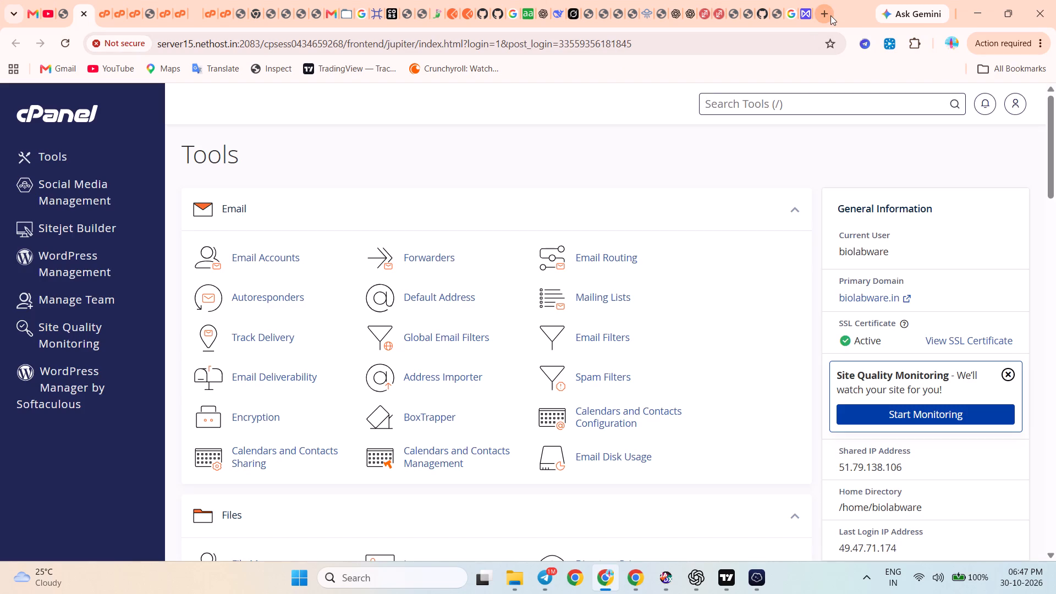
{"action": "left_click", "coordinate": [831, 15]}
{"action": "type", "text": "r"}
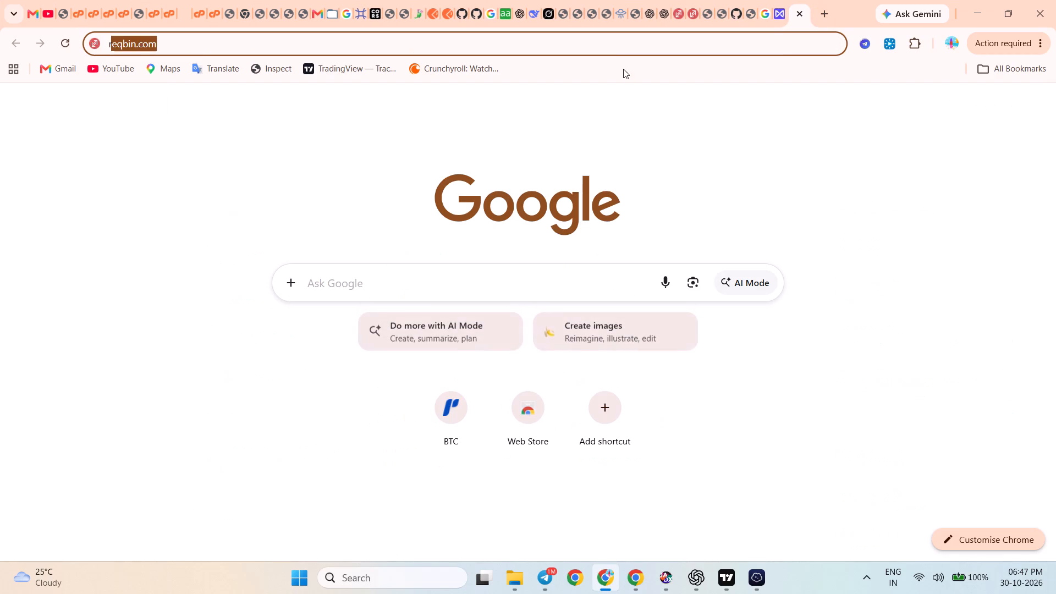
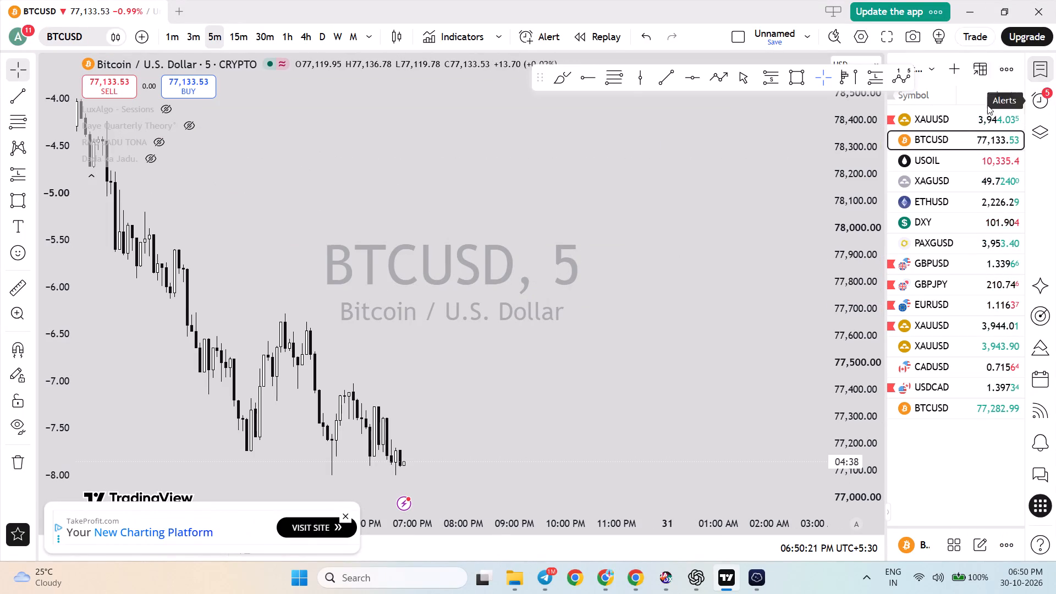
Switch the chart to DXY from the watchlist and examine its recent 5-minute price action.
{"action": "left_click", "coordinate": [975, 112]}
{"action": "left_click", "coordinate": [940, 212]}
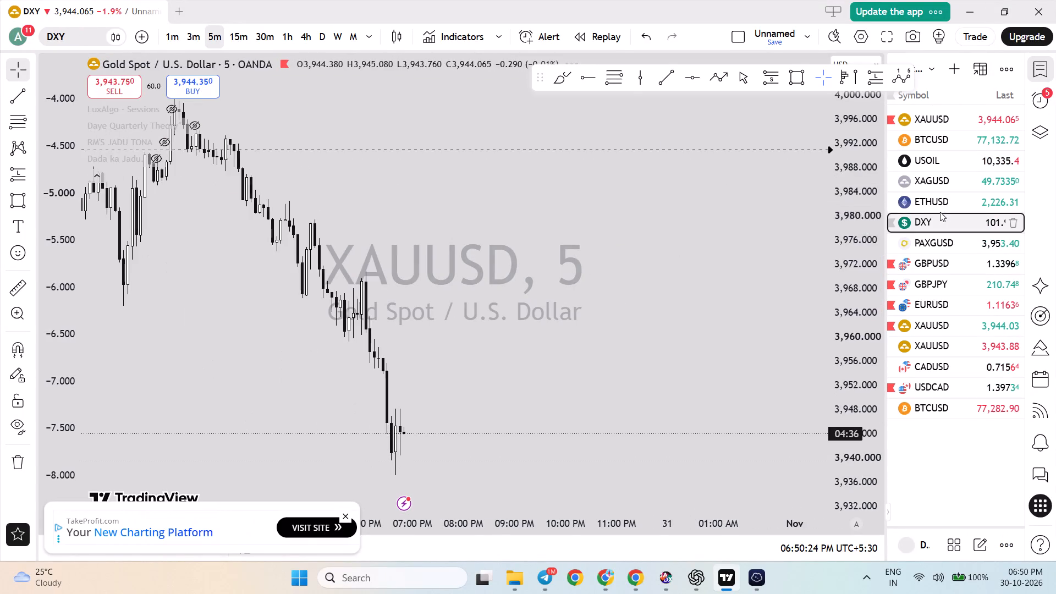
{"action": "scroll", "coordinate": [671, 162], "scroll_direction": "down", "scroll_amount": 4}
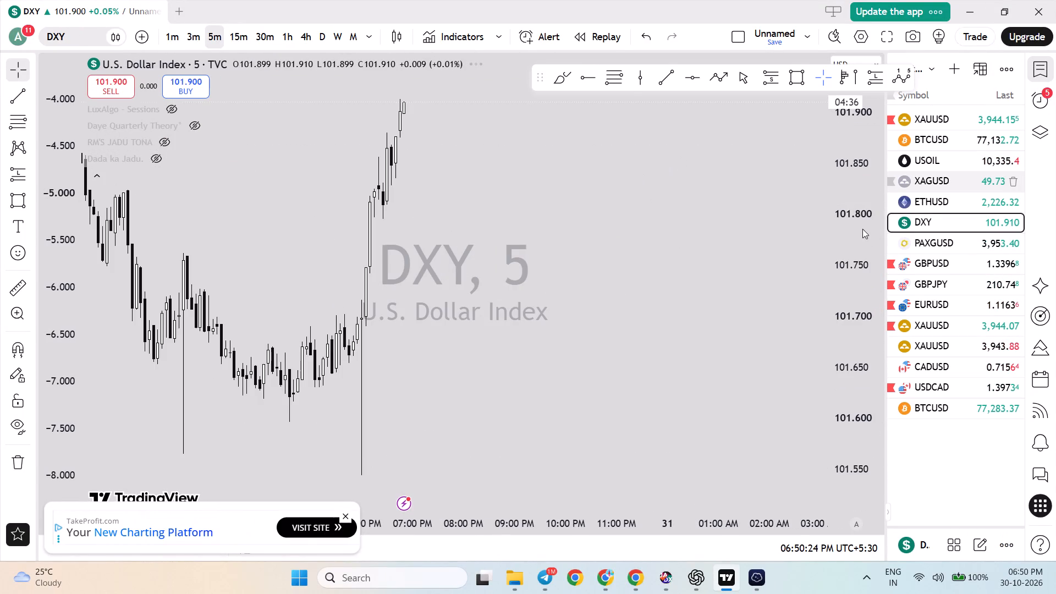
{"action": "left_click_drag", "start_coordinate": [862, 228], "coordinate": [837, 387]}
{"action": "scroll", "coordinate": [608, 319], "scroll_direction": "down", "scroll_amount": 1}
{"action": "scroll", "coordinate": [561, 336], "scroll_direction": "down", "scroll_amount": 2}
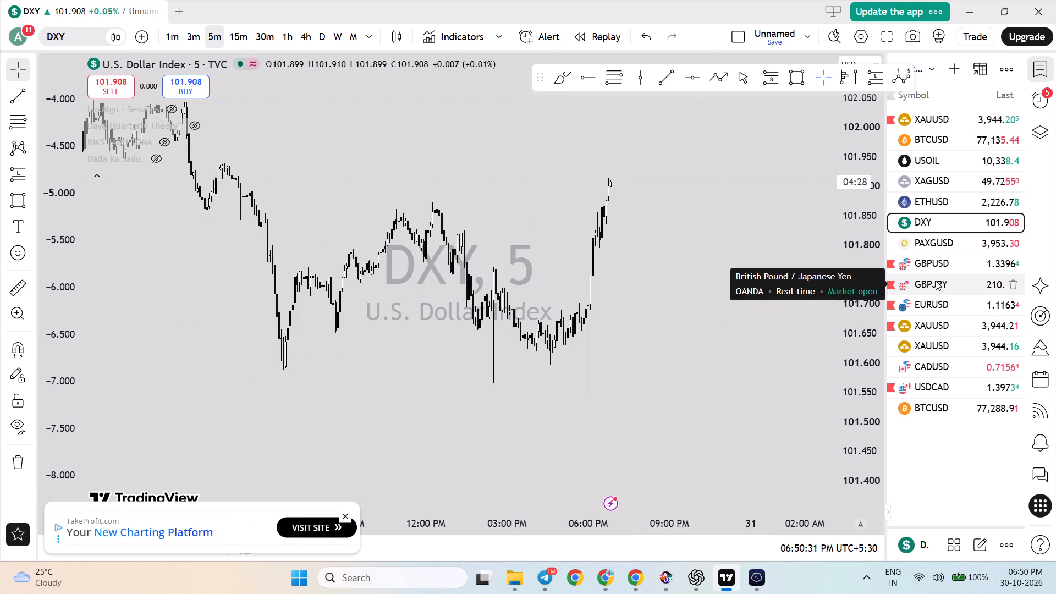
Return to the XAUUSD chart, hide the watchlist and examine the 5-minute price action around the planned long position.
{"action": "left_click", "coordinate": [986, 123]}
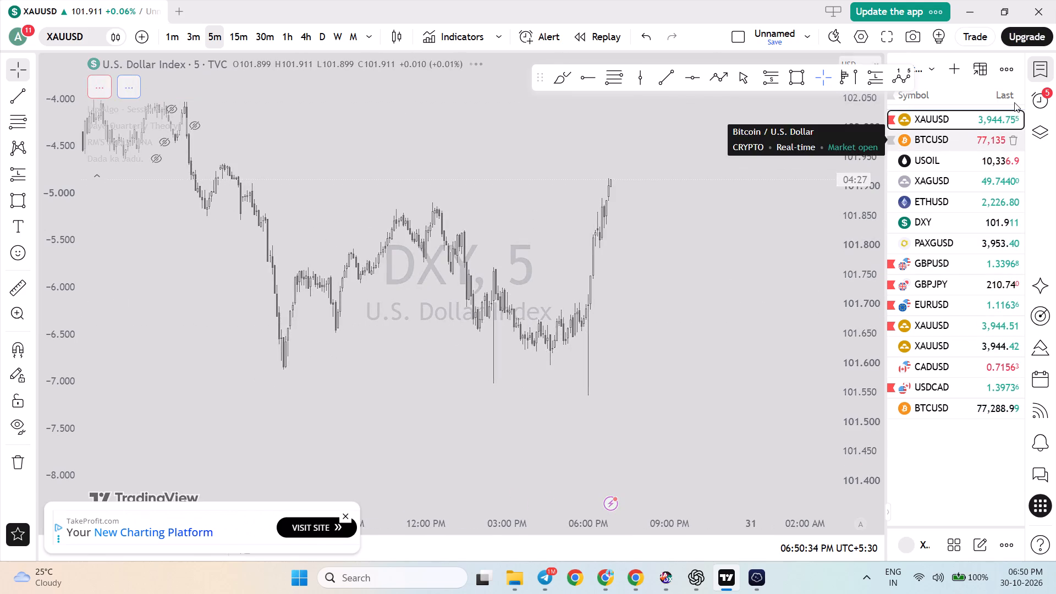
{"action": "left_click", "coordinate": [1046, 84]}
{"action": "scroll", "coordinate": [765, 351], "scroll_direction": "up", "scroll_amount": 3}
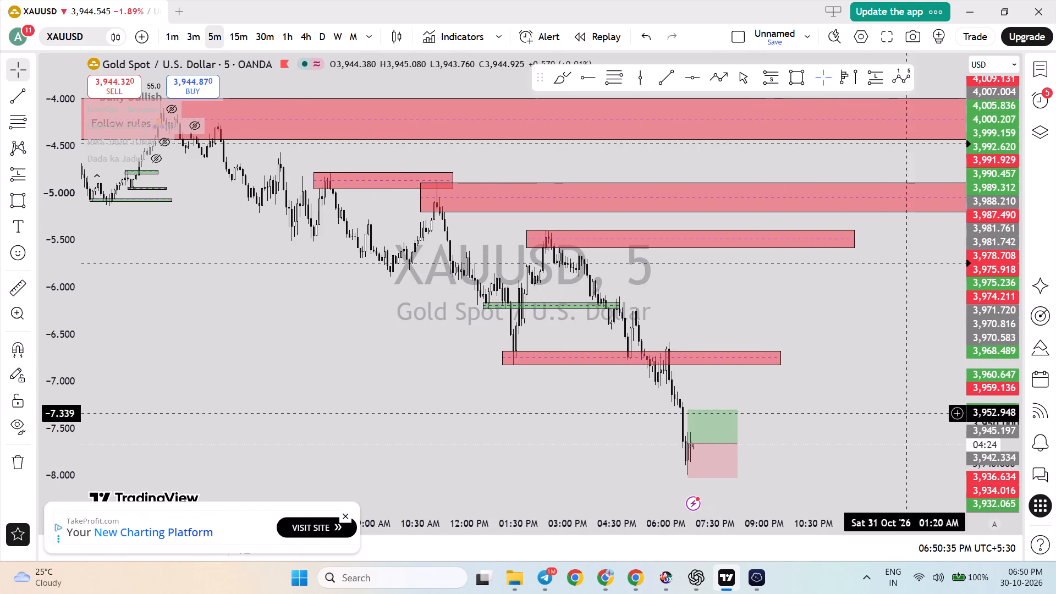
{"action": "left_click_drag", "start_coordinate": [974, 410], "coordinate": [958, 318]}
{"action": "left_click_drag", "start_coordinate": [895, 397], "coordinate": [911, 206]}
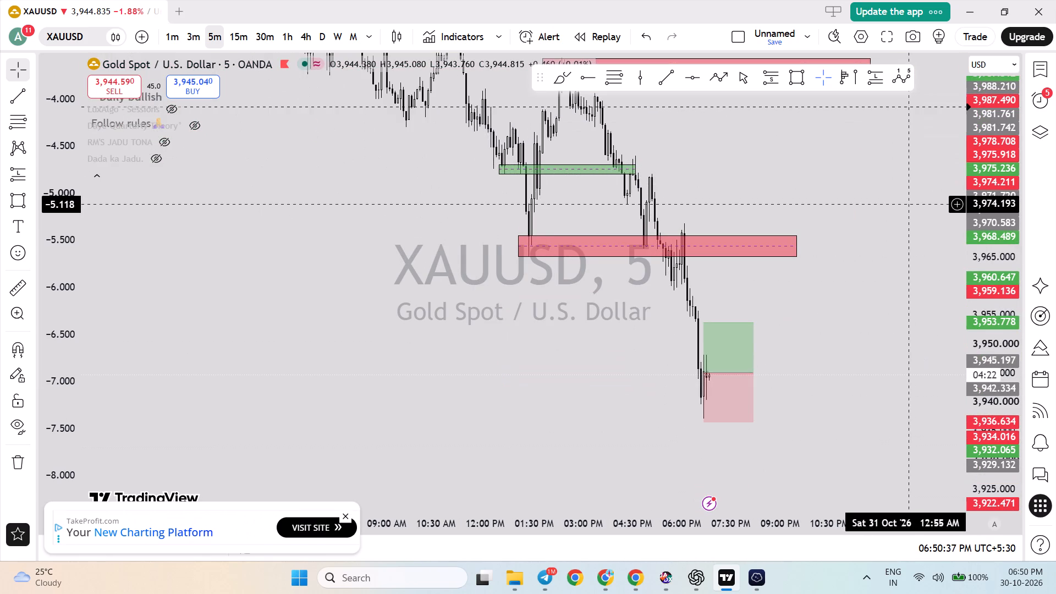
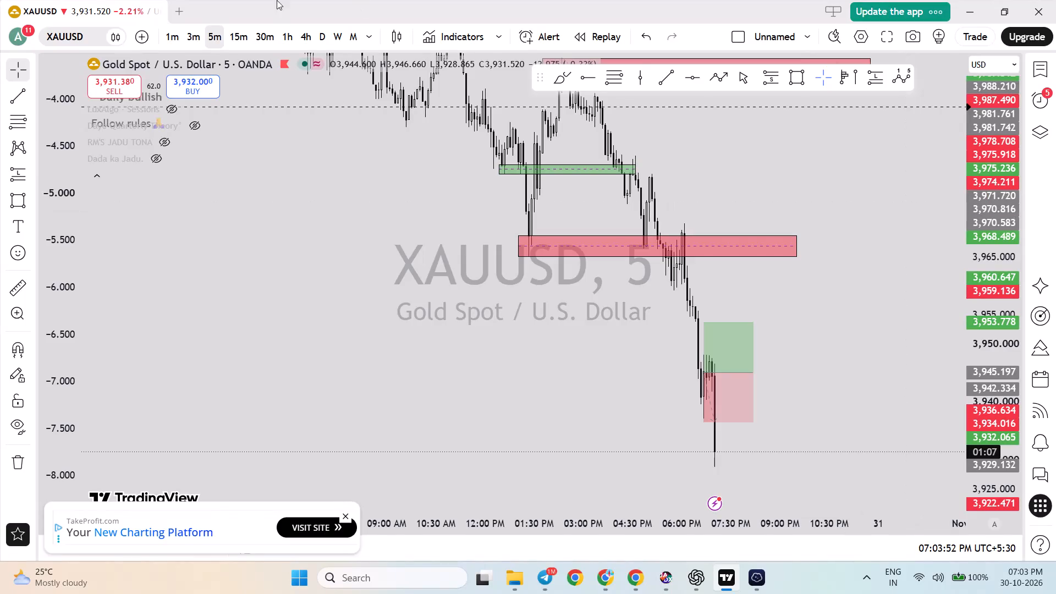
Examine the latest XAUUSD 5-minute sell-off relative to the long position near 3,945.2 and the zones above it.
{"action": "left_click_drag", "start_coordinate": [976, 269], "coordinate": [977, 409]}
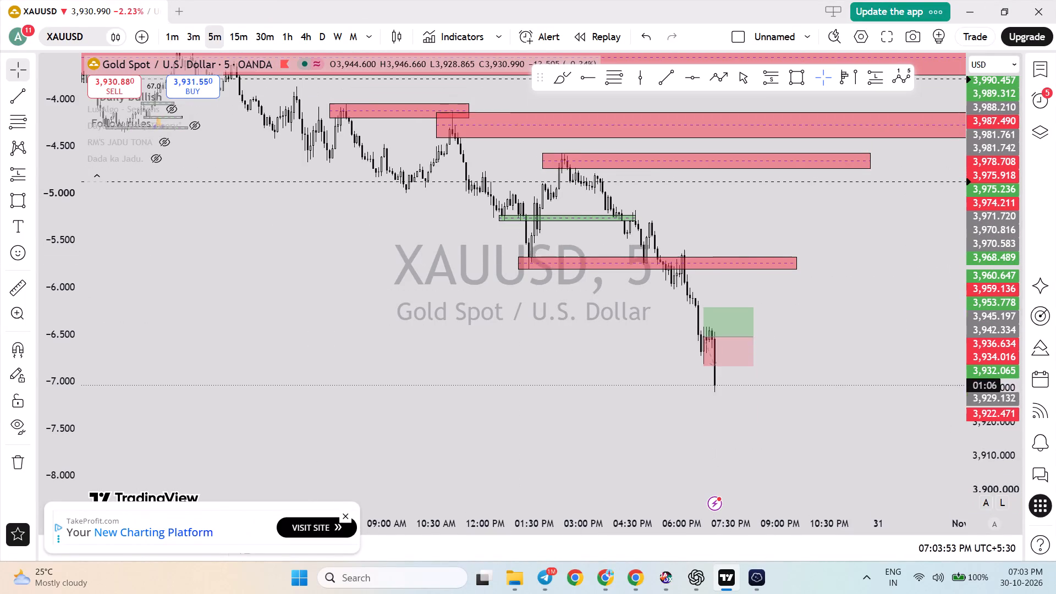
{"action": "scroll", "coordinate": [740, 386], "scroll_direction": "down", "scroll_amount": 3}
{"action": "left_click_drag", "start_coordinate": [1011, 402], "coordinate": [980, 285]}
{"action": "scroll", "coordinate": [853, 362], "scroll_direction": "up", "scroll_amount": 4}
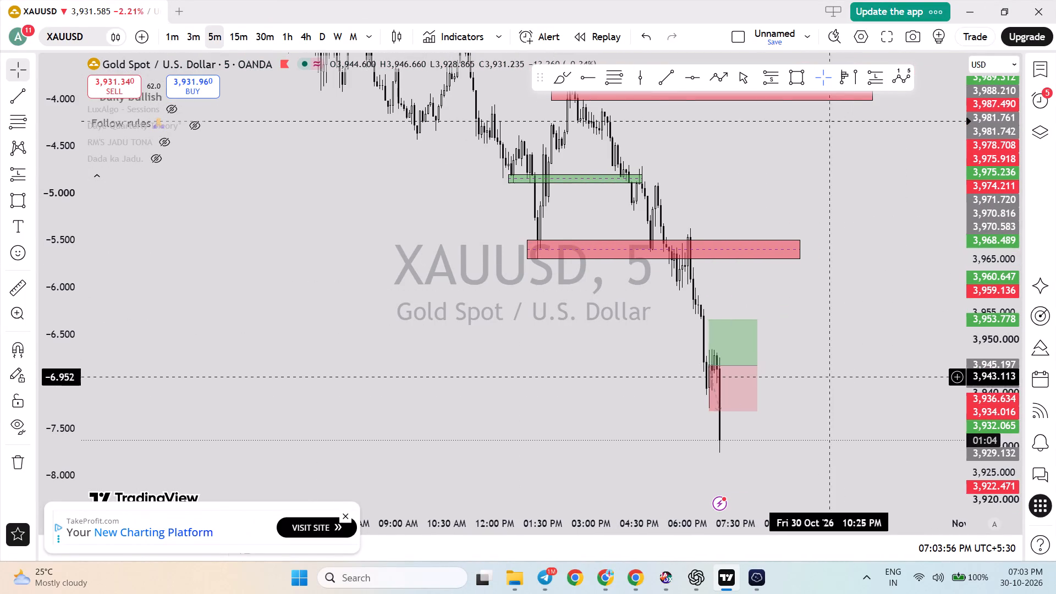
{"action": "left_click_drag", "start_coordinate": [756, 393], "coordinate": [783, 323]}
{"action": "left_click", "coordinate": [652, 29]}
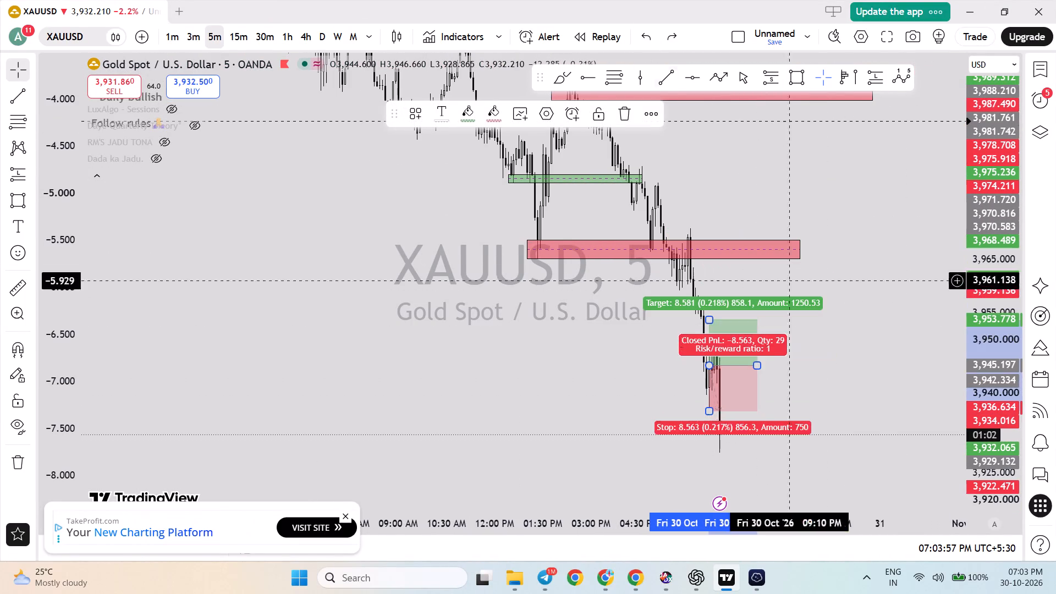
{"action": "left_click", "coordinate": [851, 348]}
{"action": "left_click_drag", "start_coordinate": [997, 344], "coordinate": [997, 394]}
{"action": "left_click_drag", "start_coordinate": [911, 405], "coordinate": [881, 296]}
{"action": "scroll", "coordinate": [746, 301], "scroll_direction": "down", "scroll_amount": 1}
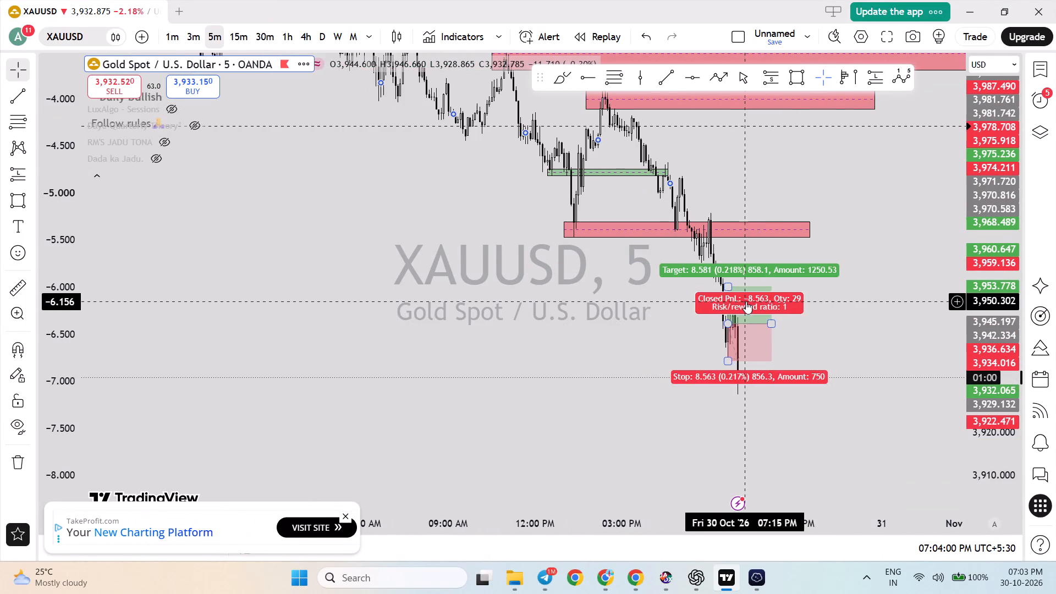
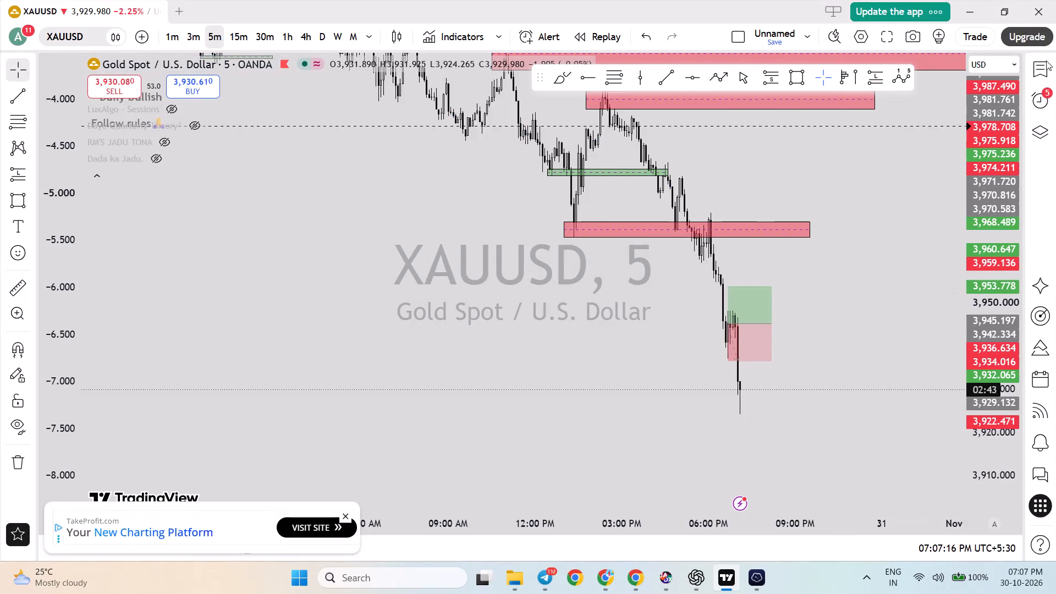
Open the BTCUSD 5-minute chart from the watchlist and examine price relative to its short position and supply and demand zones.
{"action": "left_click", "coordinate": [1046, 74]}
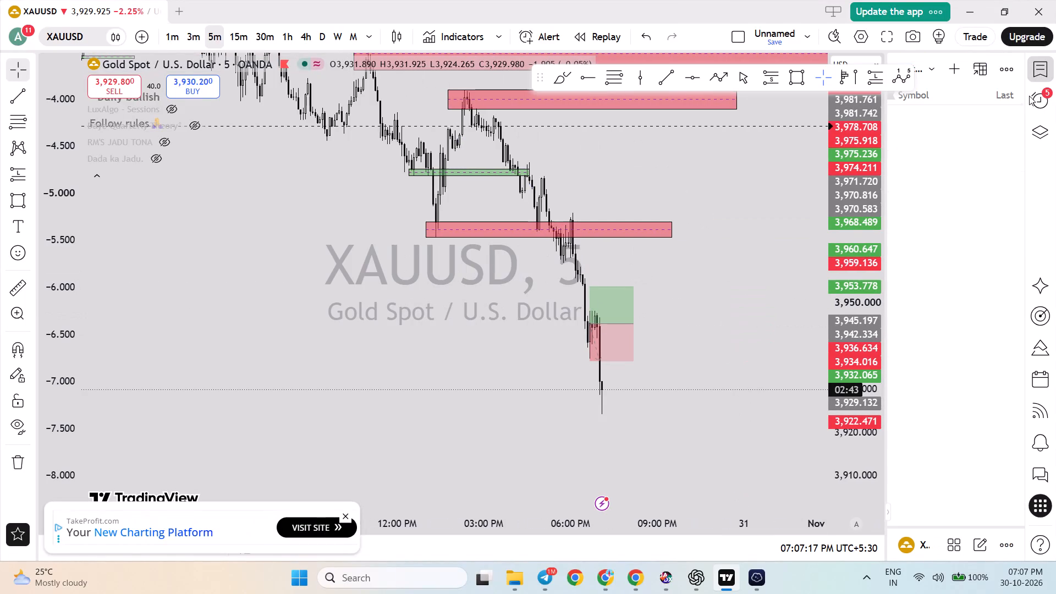
{"action": "left_click", "coordinate": [949, 135]}
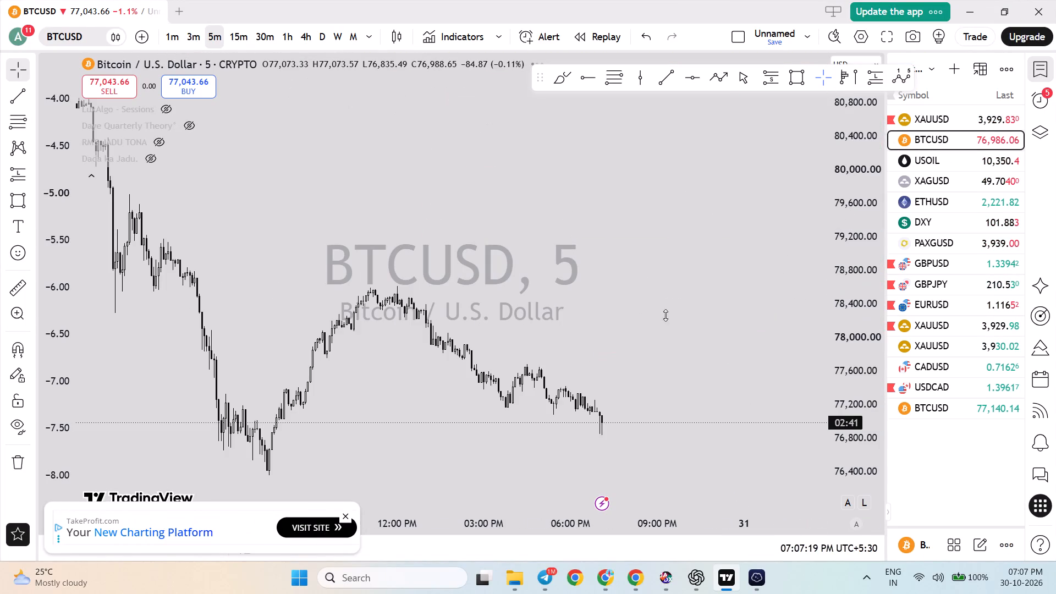
{"action": "scroll", "coordinate": [640, 387], "scroll_direction": "down", "scroll_amount": 1}
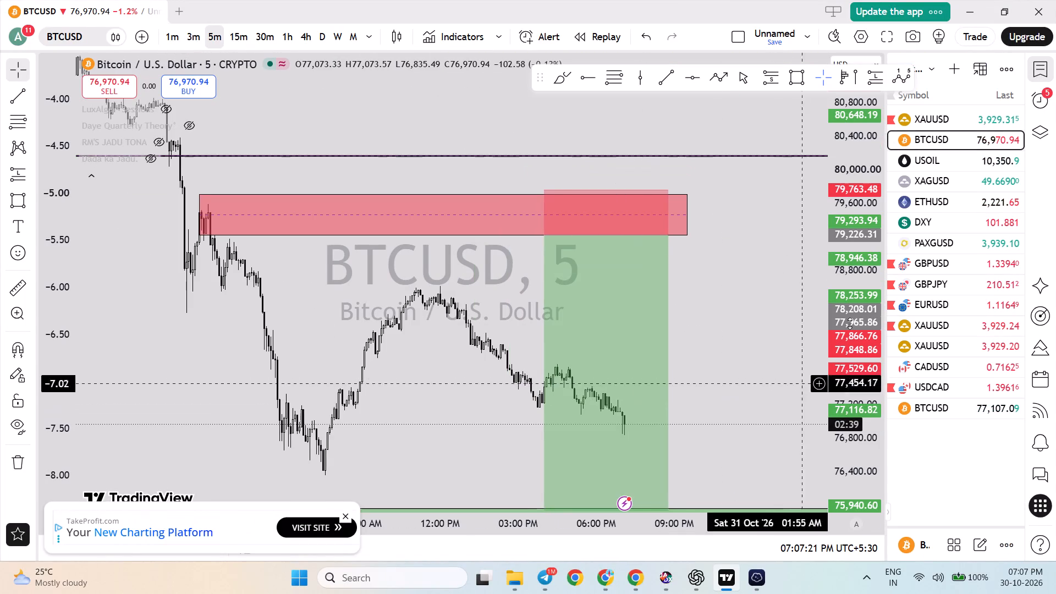
{"action": "left_click_drag", "start_coordinate": [866, 295], "coordinate": [862, 325]}
{"action": "left_click_drag", "start_coordinate": [811, 352], "coordinate": [802, 321]}
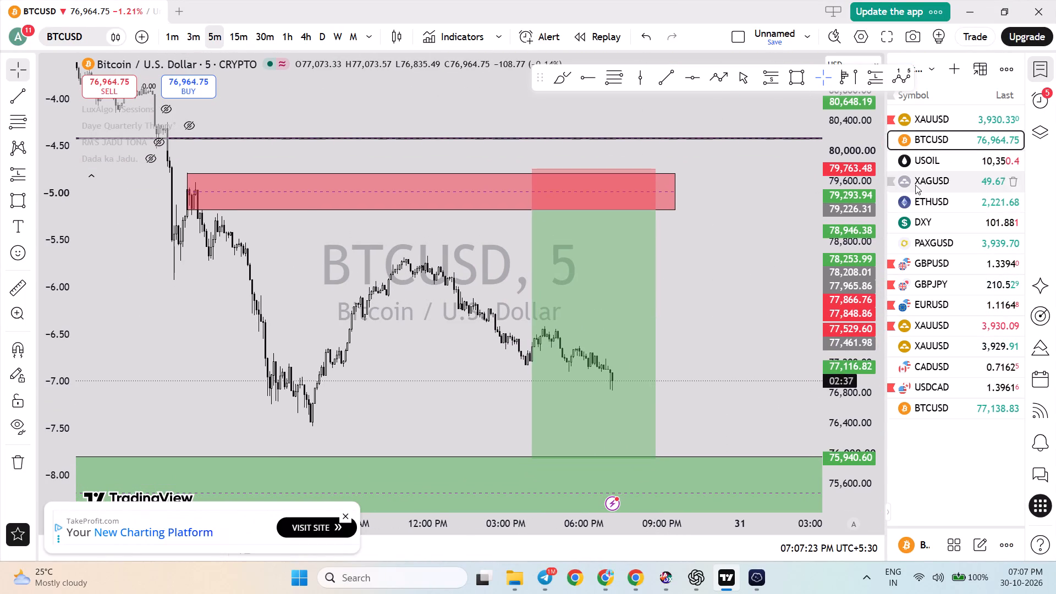
Return to the XAUUSD chart, hide the watchlist, and examine the latest 5-minute candles below the long position.
{"action": "left_click", "coordinate": [958, 125]}
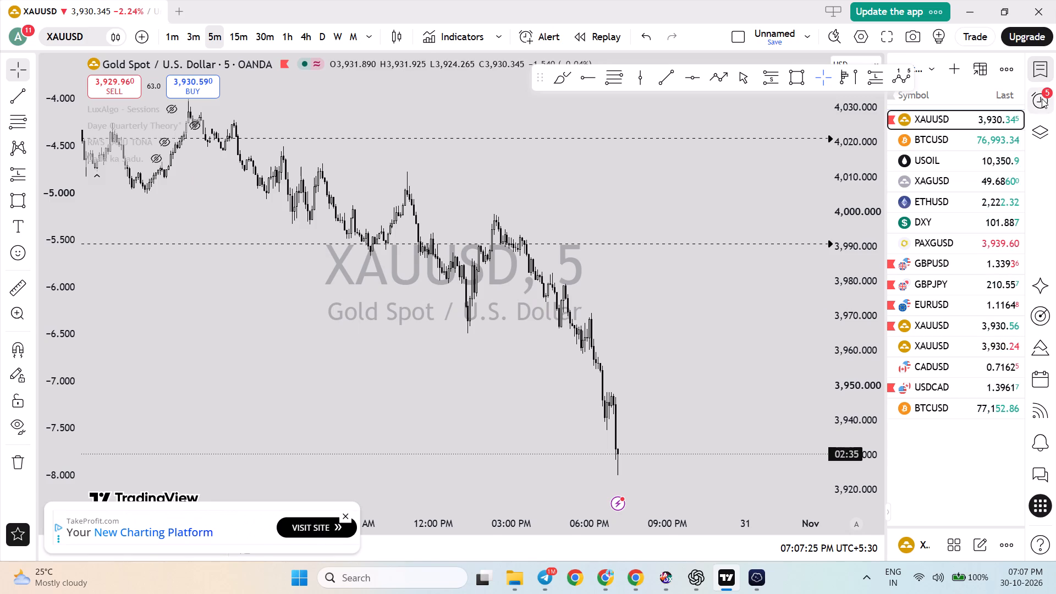
{"action": "left_click", "coordinate": [1046, 68]}
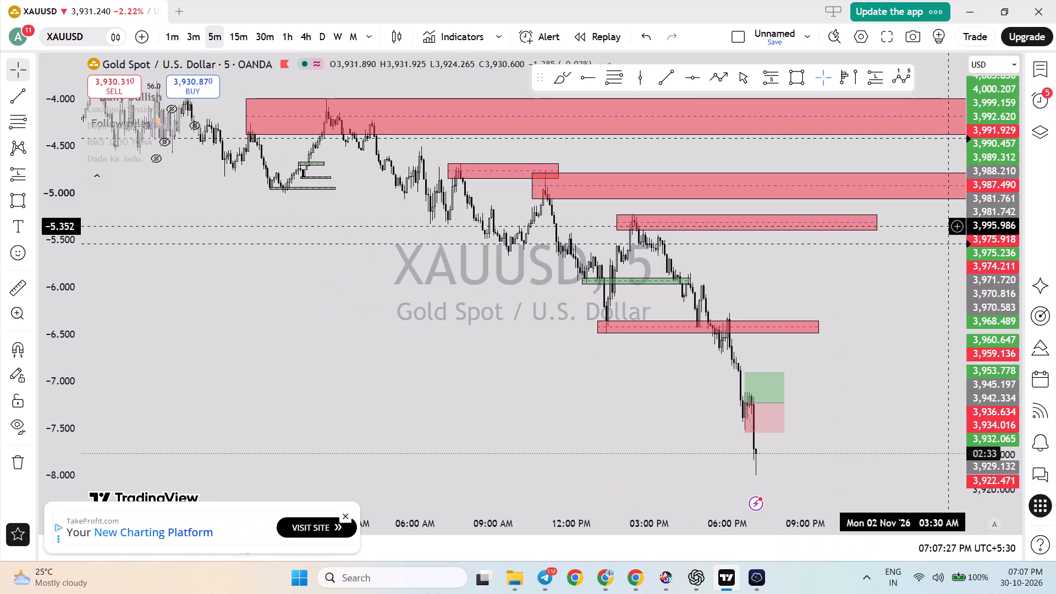
{"action": "left_click_drag", "start_coordinate": [981, 381], "coordinate": [994, 267]}
{"action": "left_click_drag", "start_coordinate": [916, 403], "coordinate": [946, 191]}
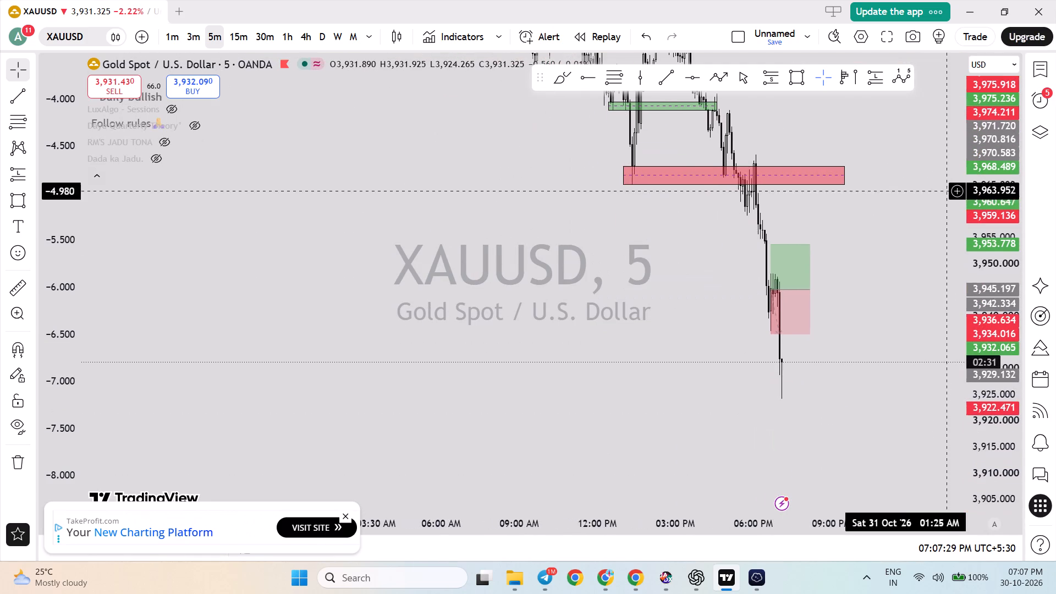
{"action": "scroll", "coordinate": [895, 278], "scroll_direction": "up", "scroll_amount": 2}
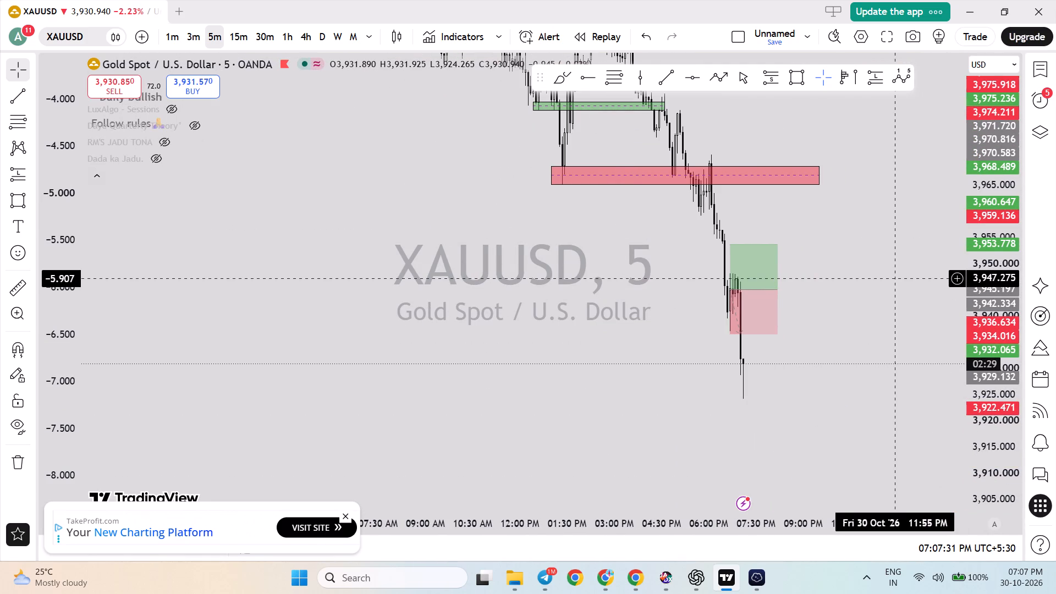
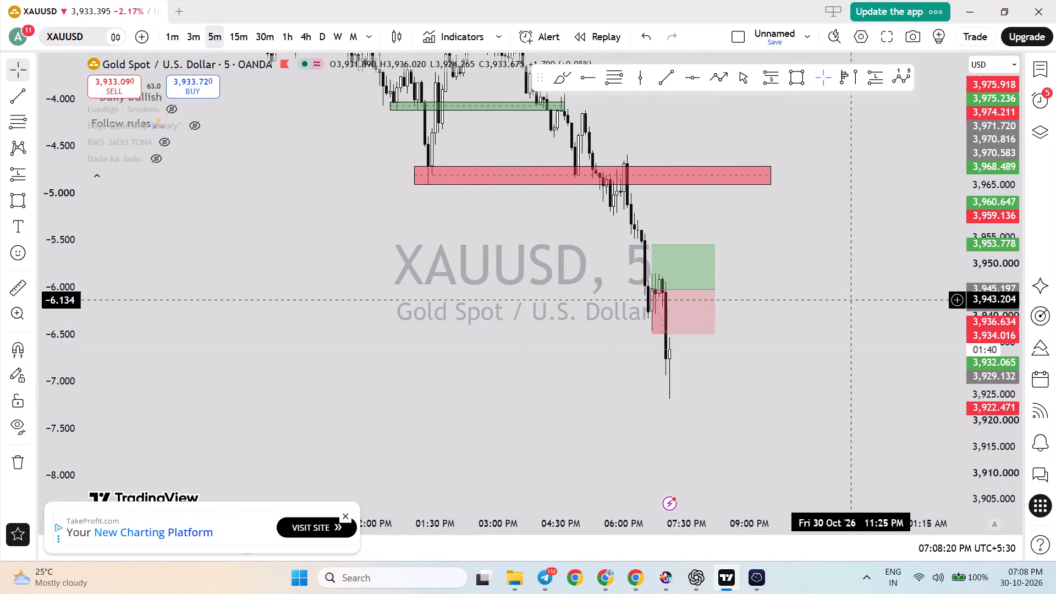
Switch XAUUSD to the 1-hour chart and trace price history back from October 2026 for earlier lows near the 3,886.465 line.
{"action": "left_click_drag", "start_coordinate": [991, 250], "coordinate": [943, 430]}
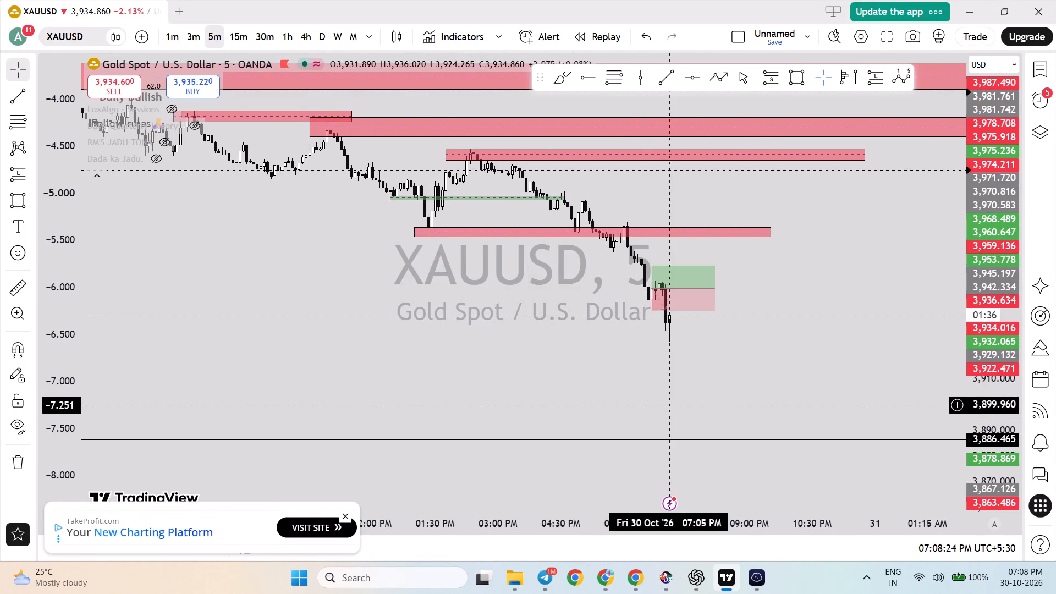
{"action": "left_click", "coordinate": [295, 40]}
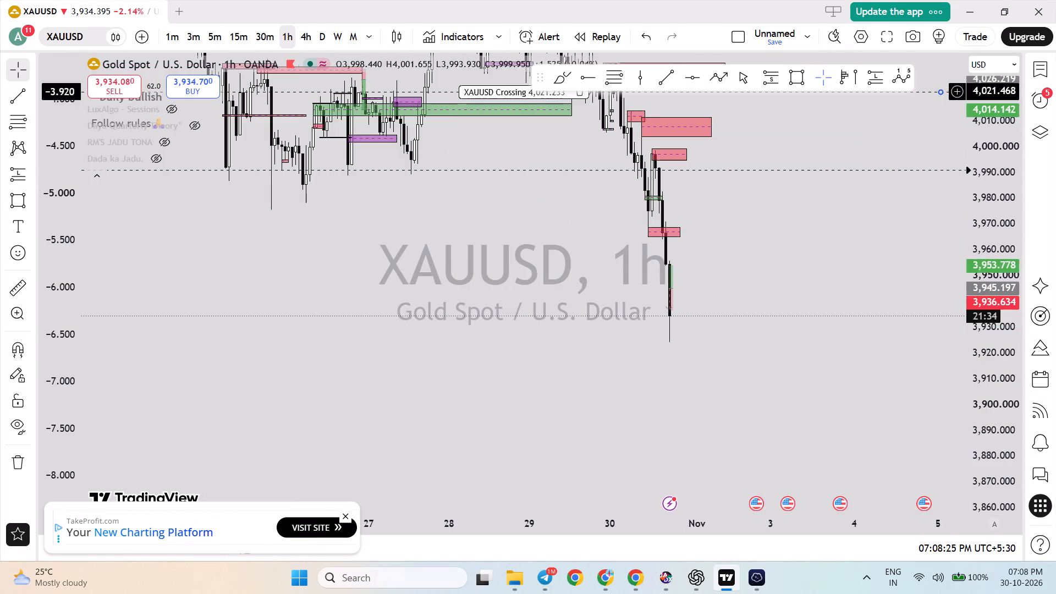
{"action": "scroll", "coordinate": [440, 326], "scroll_direction": "down", "scroll_amount": 17}
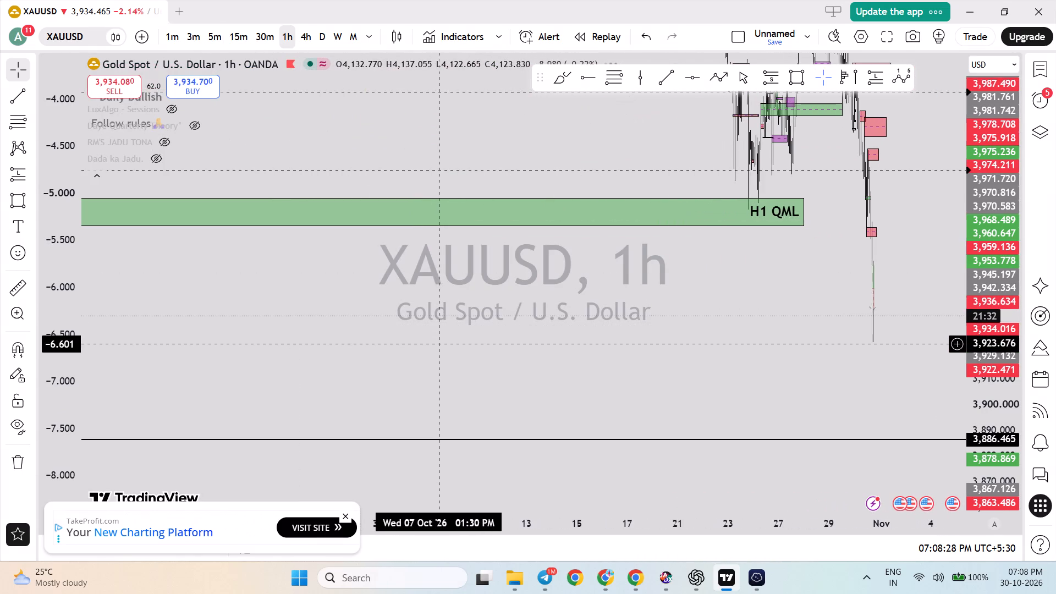
{"action": "left_click_drag", "start_coordinate": [441, 363], "coordinate": [788, 355]}
{"action": "scroll", "coordinate": [578, 369], "scroll_direction": "down", "scroll_amount": 11}
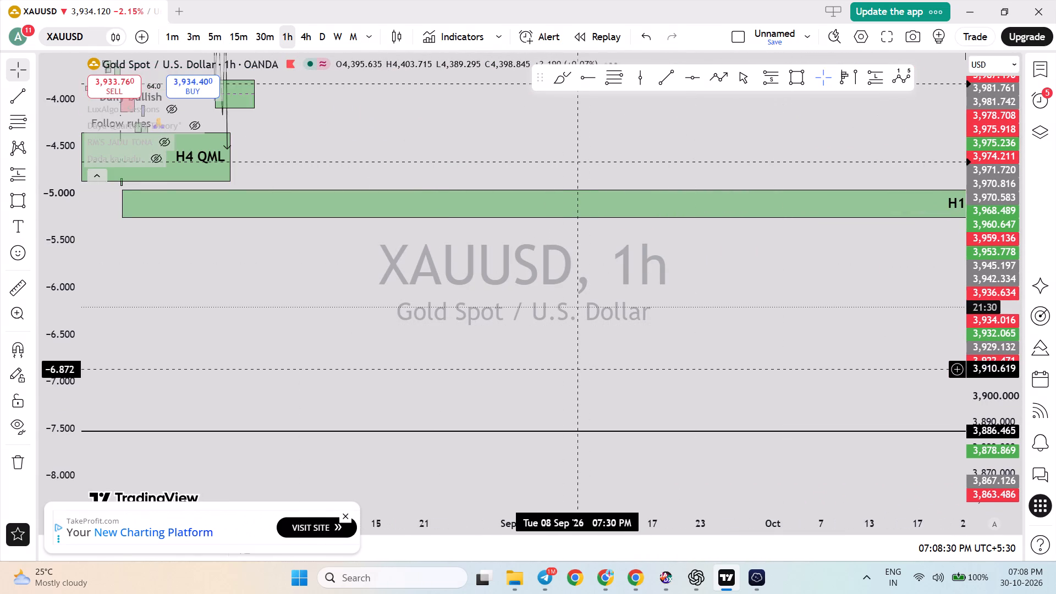
{"action": "scroll", "coordinate": [578, 369], "scroll_direction": "down", "scroll_amount": 2}
{"action": "left_click_drag", "start_coordinate": [431, 375], "coordinate": [805, 354]}
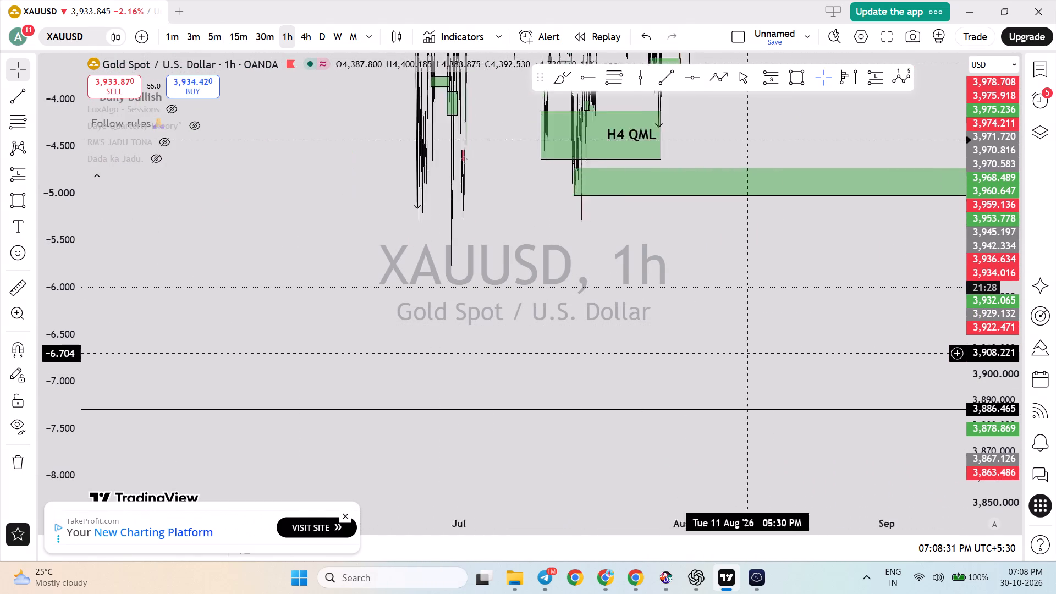
{"action": "left_click_drag", "start_coordinate": [805, 354], "coordinate": [806, 354]}
{"action": "left_click_drag", "start_coordinate": [497, 355], "coordinate": [911, 355]}
{"action": "left_click_drag", "start_coordinate": [547, 355], "coordinate": [828, 356]}
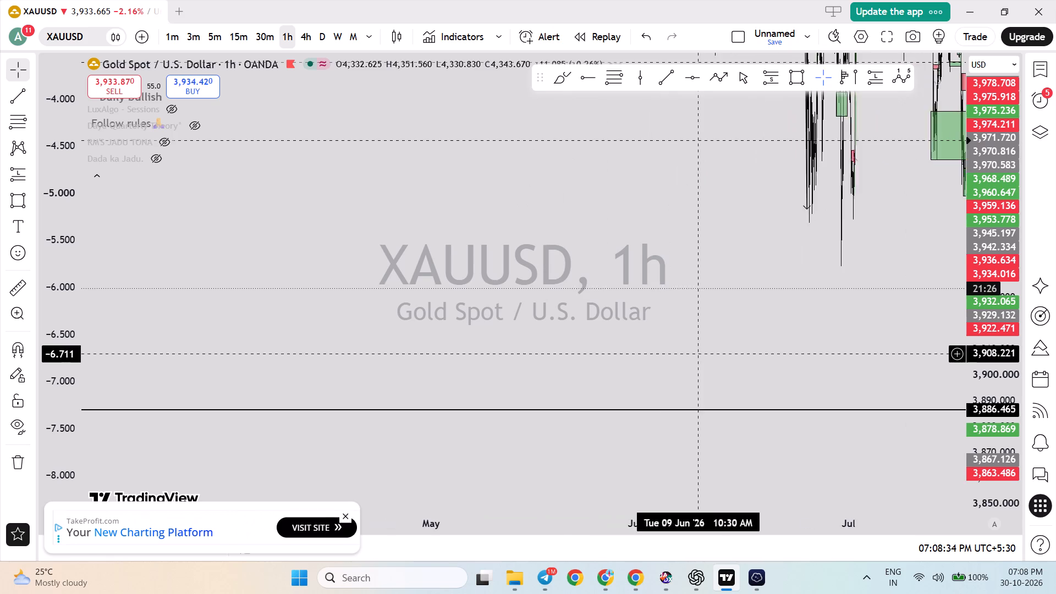
{"action": "left_click_drag", "start_coordinate": [828, 356], "coordinate": [850, 356]}
{"action": "left_click_drag", "start_coordinate": [548, 360], "coordinate": [901, 352]}
{"action": "scroll", "coordinate": [531, 330], "scroll_direction": "down", "scroll_amount": 12}
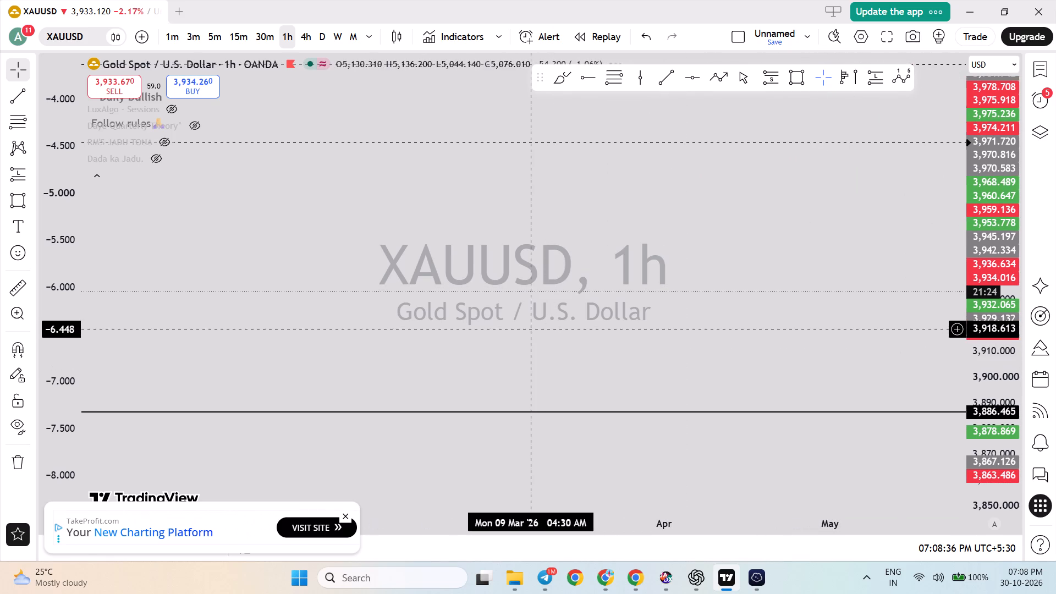
{"action": "scroll", "coordinate": [531, 329], "scroll_direction": "down", "scroll_amount": 6}
{"action": "scroll", "coordinate": [464, 379], "scroll_direction": "down", "scroll_amount": 3}
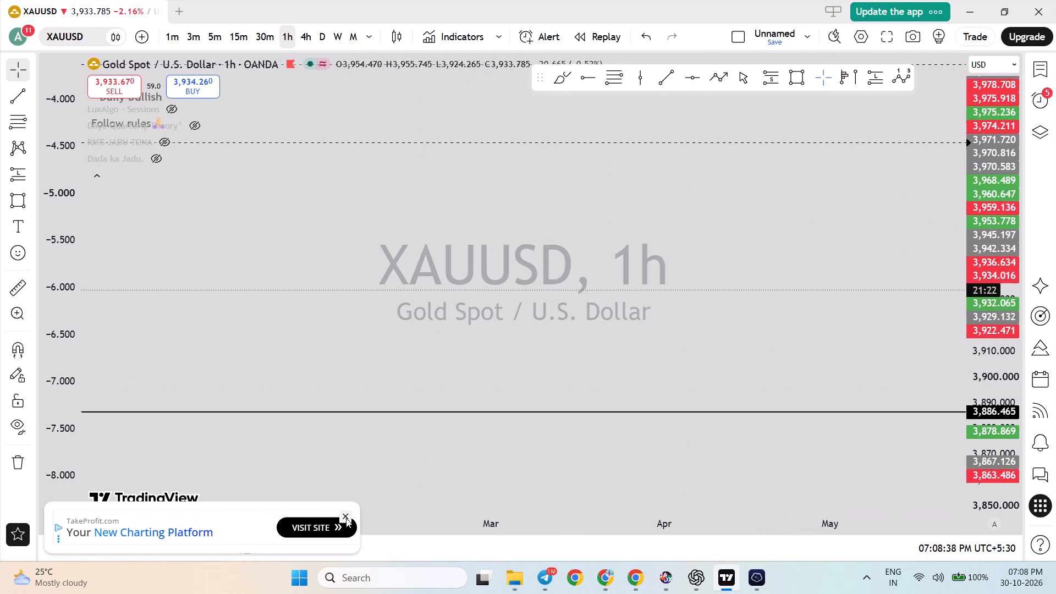
Close the advertisement banner and dismiss the ad-free upgrade offer.
{"action": "left_click", "coordinate": [346, 518]}
{"action": "left_click_drag", "start_coordinate": [349, 524], "coordinate": [513, 367]}
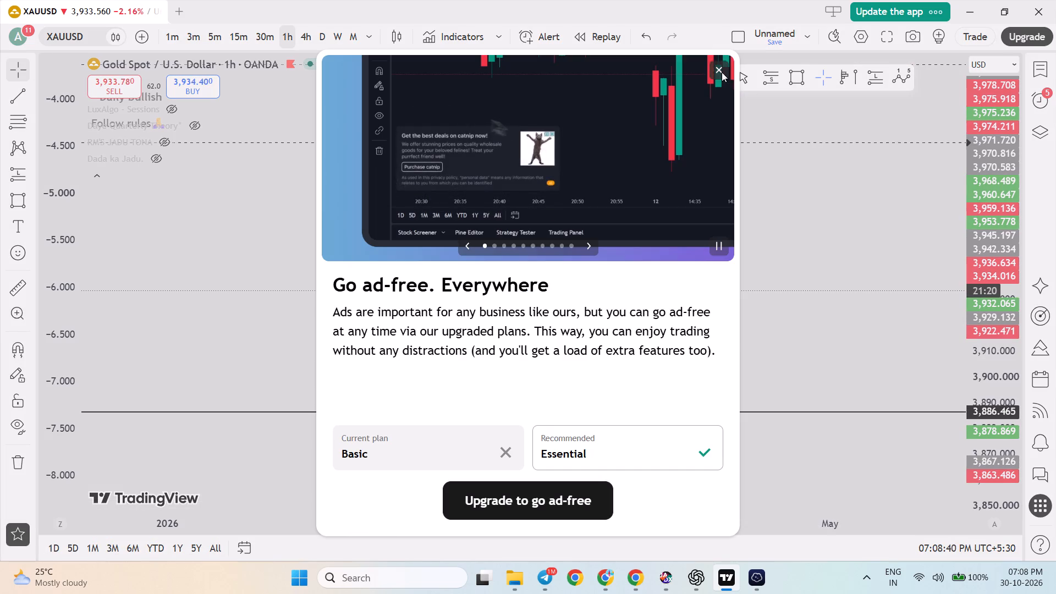
{"action": "left_click", "coordinate": [718, 71]}
On the 4-hour chart, add a horizontal ray at 3,897.829 from the late October 2025 low, just above the 3,886.465 line.
{"action": "left_click_drag", "start_coordinate": [334, 518], "coordinate": [624, 502]}
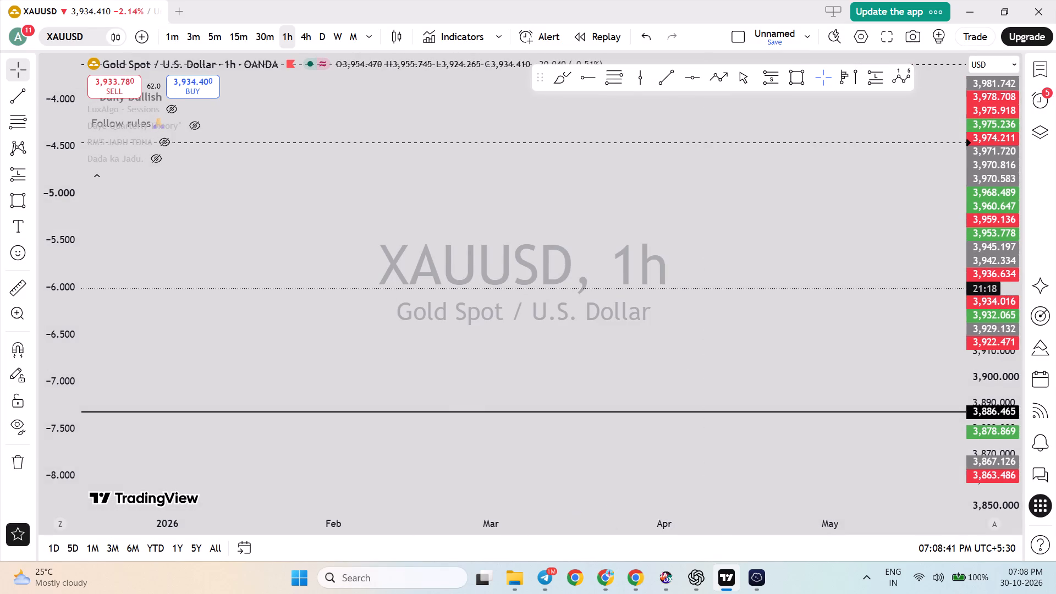
{"action": "left_click_drag", "start_coordinate": [624, 502], "coordinate": [657, 497]}
{"action": "left_click_drag", "start_coordinate": [614, 520], "coordinate": [724, 522]}
{"action": "scroll", "coordinate": [542, 455], "scroll_direction": "down", "scroll_amount": 12}
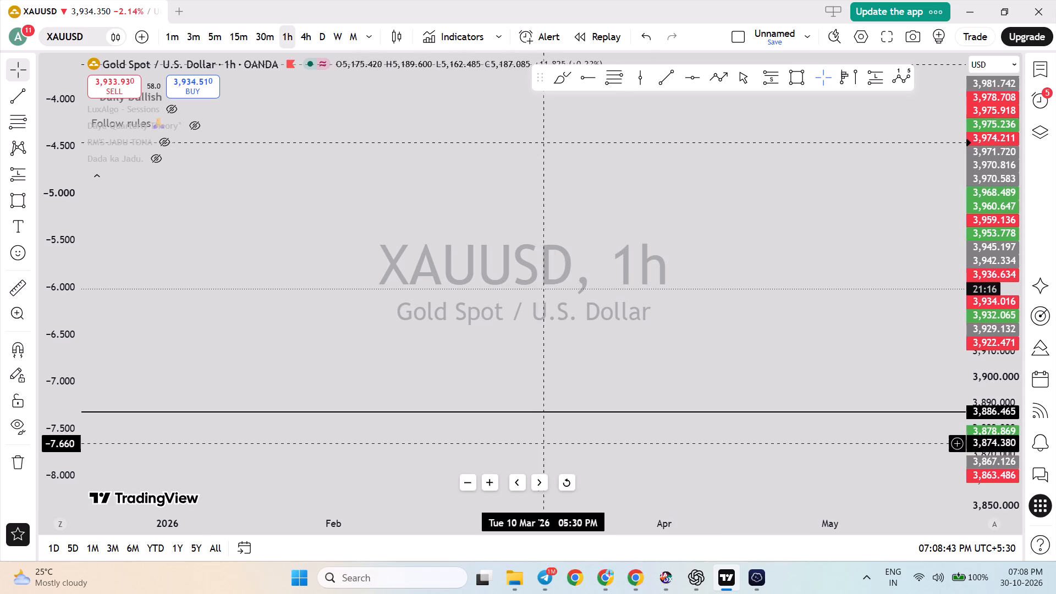
{"action": "left_click", "coordinate": [315, 37]}
{"action": "left_click", "coordinate": [299, 36]}
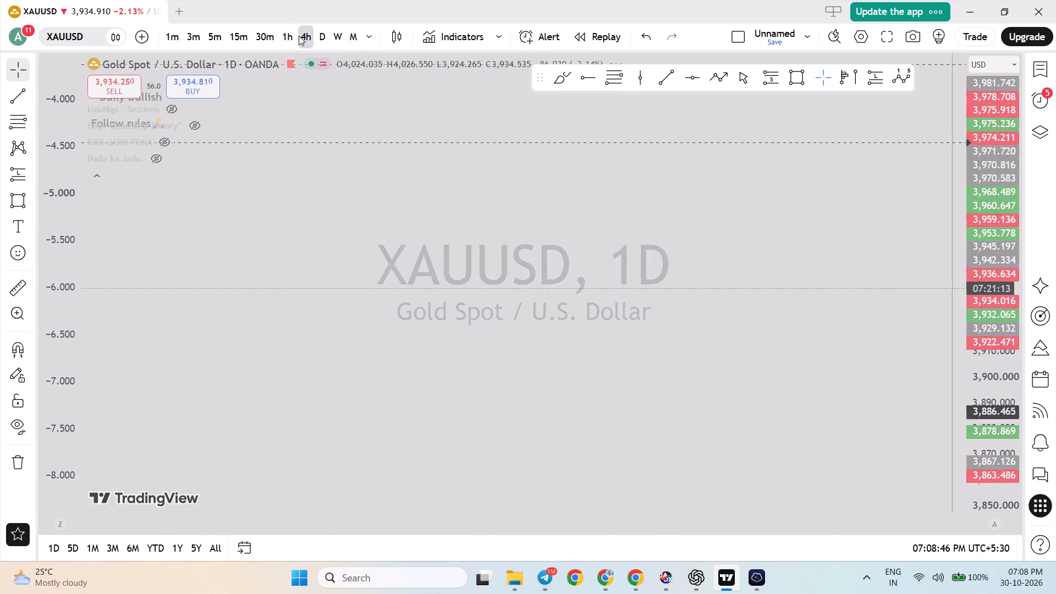
{"action": "scroll", "coordinate": [617, 338], "scroll_direction": "up", "scroll_amount": 5}
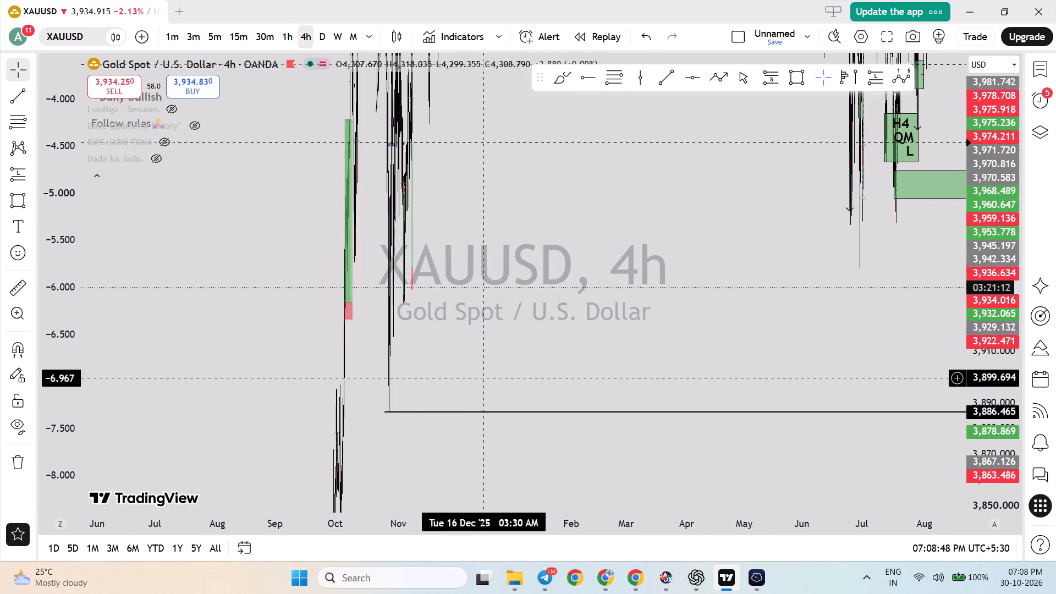
{"action": "scroll", "coordinate": [483, 378], "scroll_direction": "up", "scroll_amount": 6}
{"action": "left_click_drag", "start_coordinate": [369, 382], "coordinate": [955, 326]}
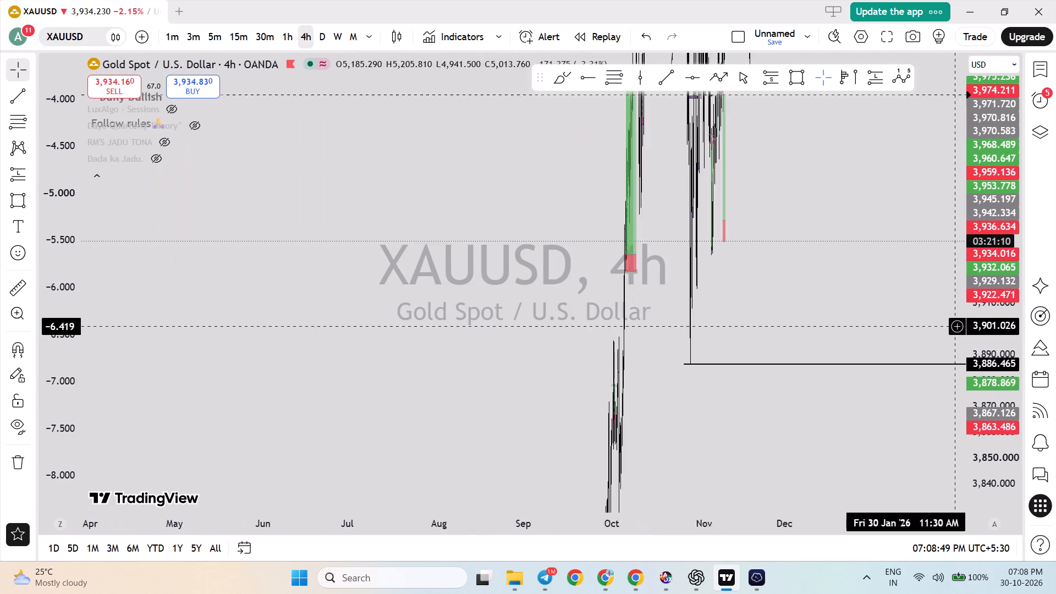
{"action": "scroll", "coordinate": [647, 399], "scroll_direction": "up", "scroll_amount": 13}
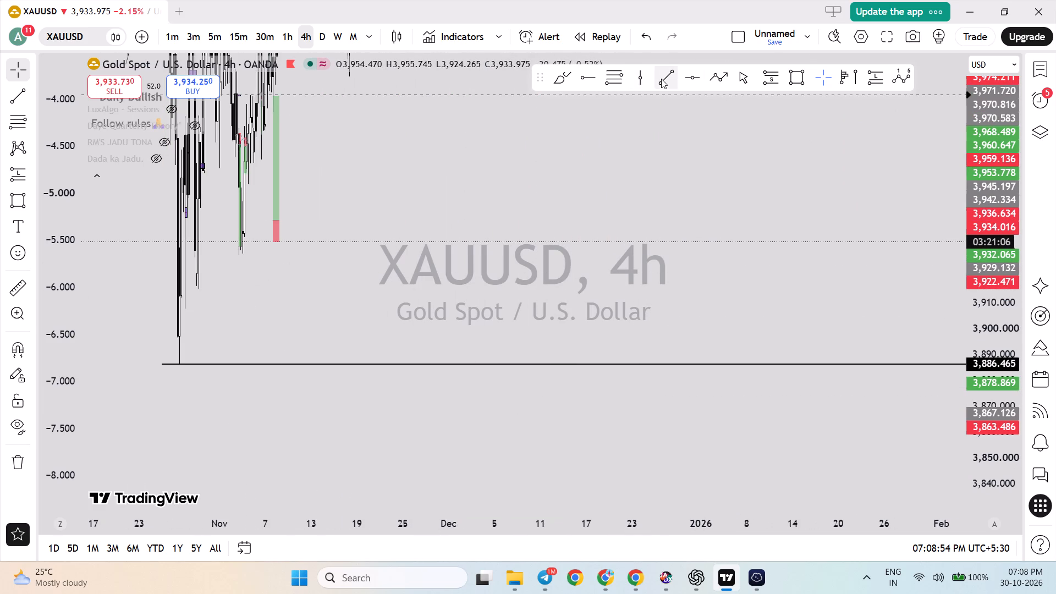
{"action": "left_click", "coordinate": [594, 86]}
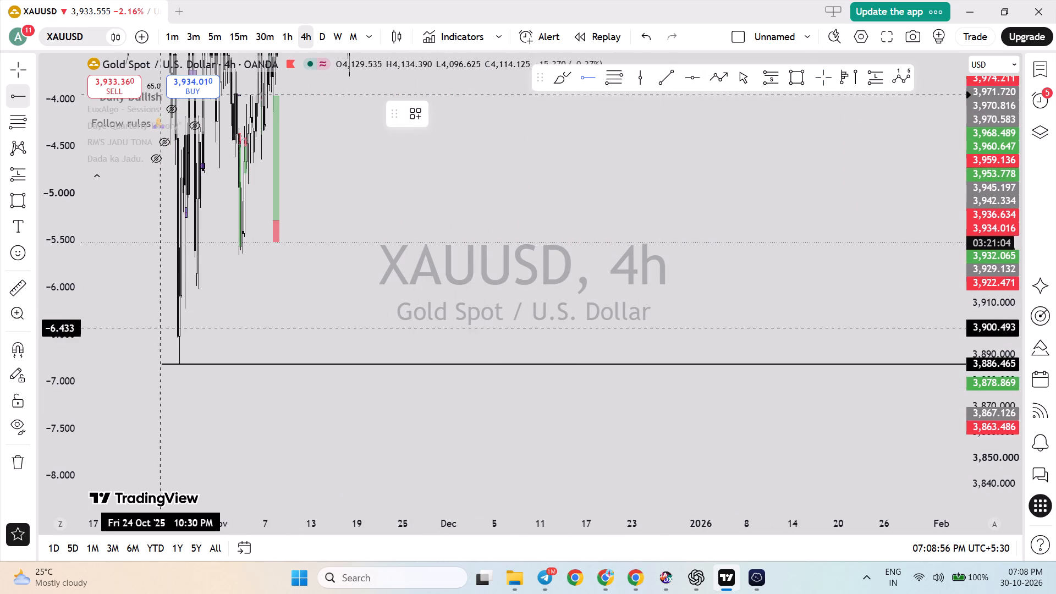
{"action": "left_click", "coordinate": [162, 332]}
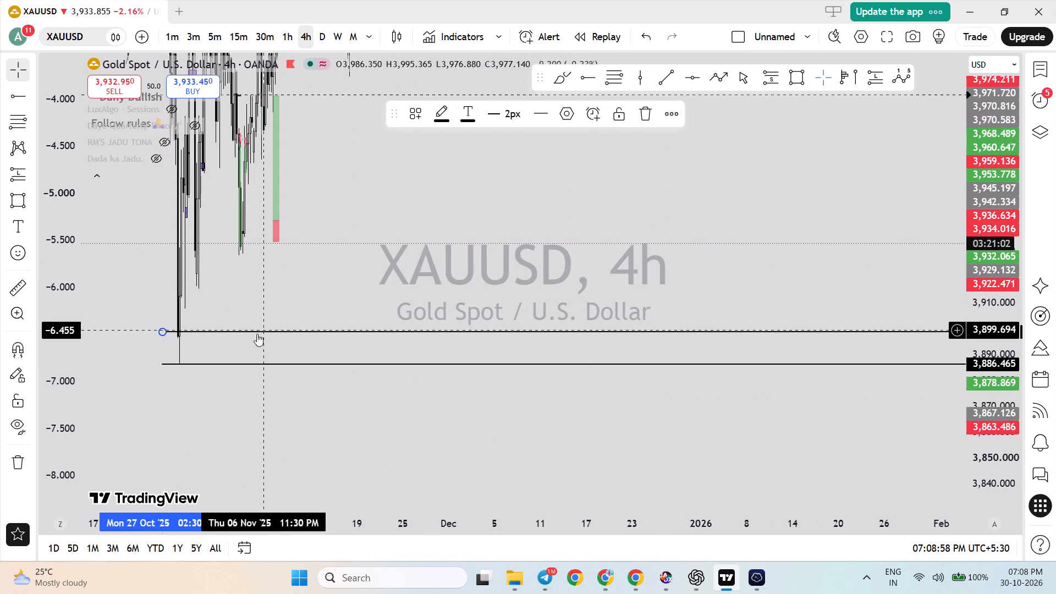
{"action": "left_click_drag", "start_coordinate": [262, 331], "coordinate": [267, 333]}
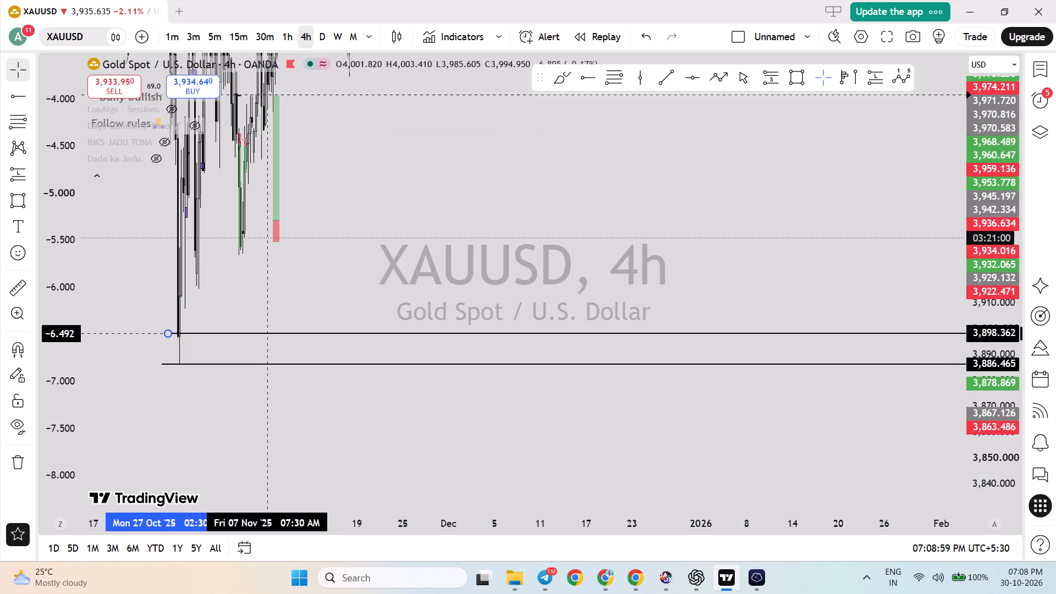
{"action": "left_click_drag", "start_coordinate": [267, 333], "coordinate": [268, 338]}
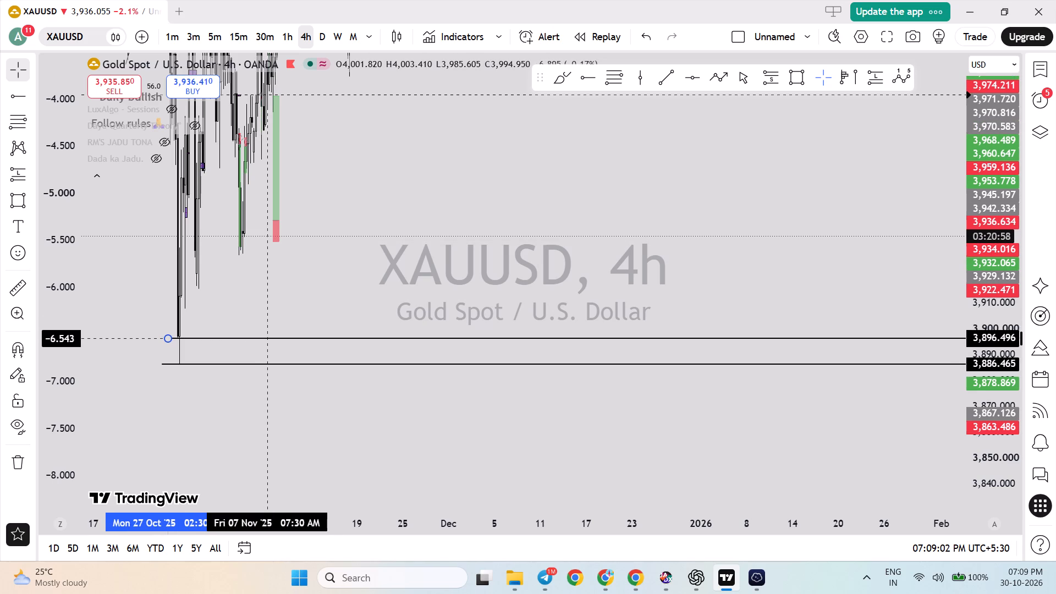
{"action": "left_click_drag", "start_coordinate": [268, 338], "coordinate": [267, 334]}
{"action": "left_click", "coordinate": [590, 76]}
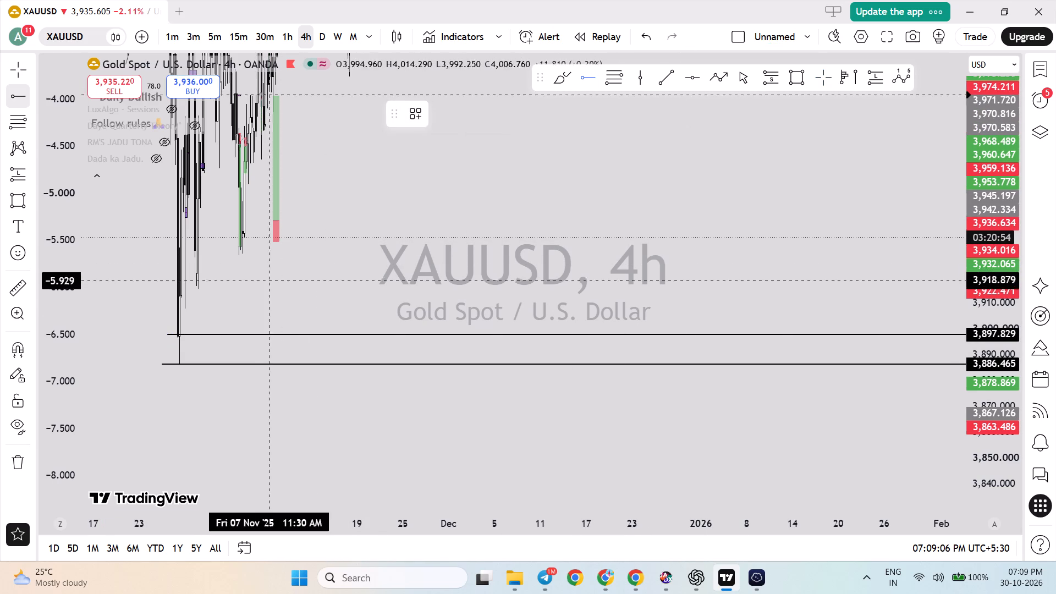
{"action": "right_click", "coordinate": [526, 199]}
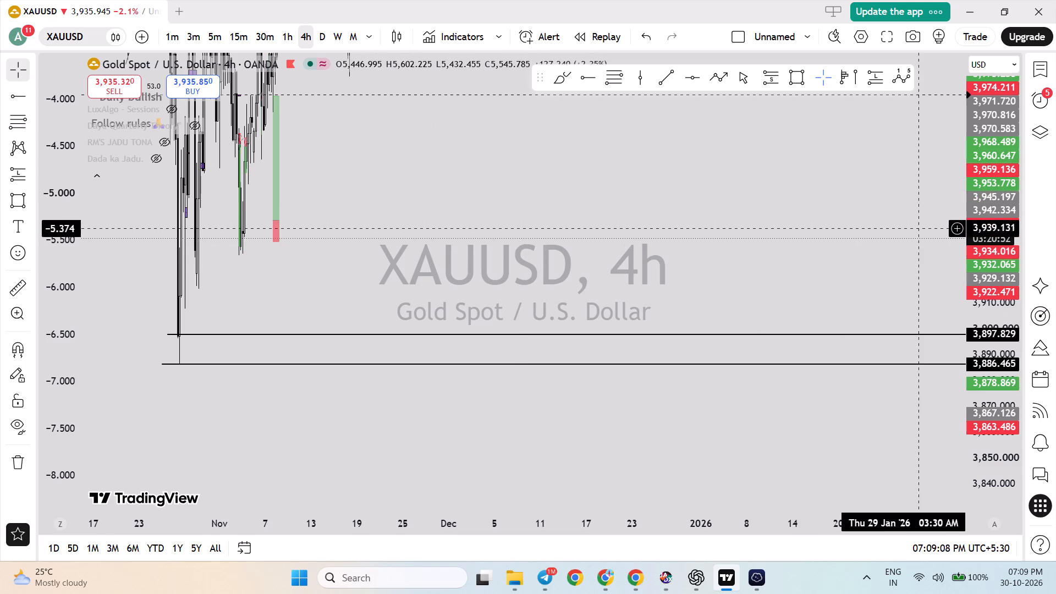
Reset the chart view and examine the latest 4-hour candles relative to the H1 QML zone and the 3,897.829 and 3,886.465 lines.
{"action": "left_click_drag", "start_coordinate": [978, 192], "coordinate": [987, 345]}
{"action": "scroll", "coordinate": [621, 277], "scroll_direction": "down", "scroll_amount": 5}
{"action": "right_click", "coordinate": [628, 273]}
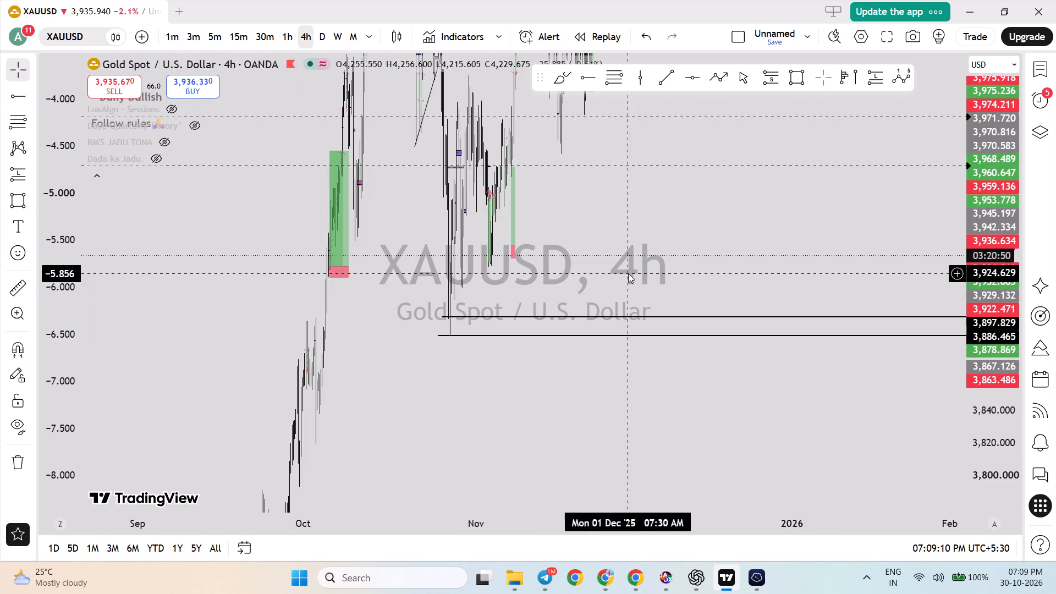
{"action": "left_click", "coordinate": [732, 212]}
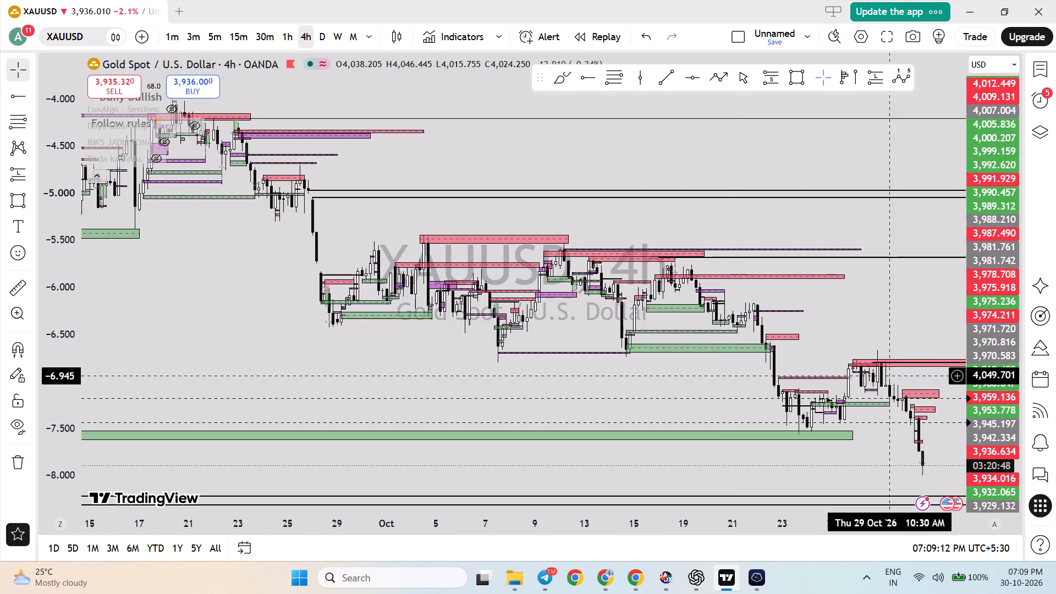
{"action": "left_click_drag", "start_coordinate": [884, 360], "coordinate": [807, 341]}
{"action": "left_click", "coordinate": [639, 36]}
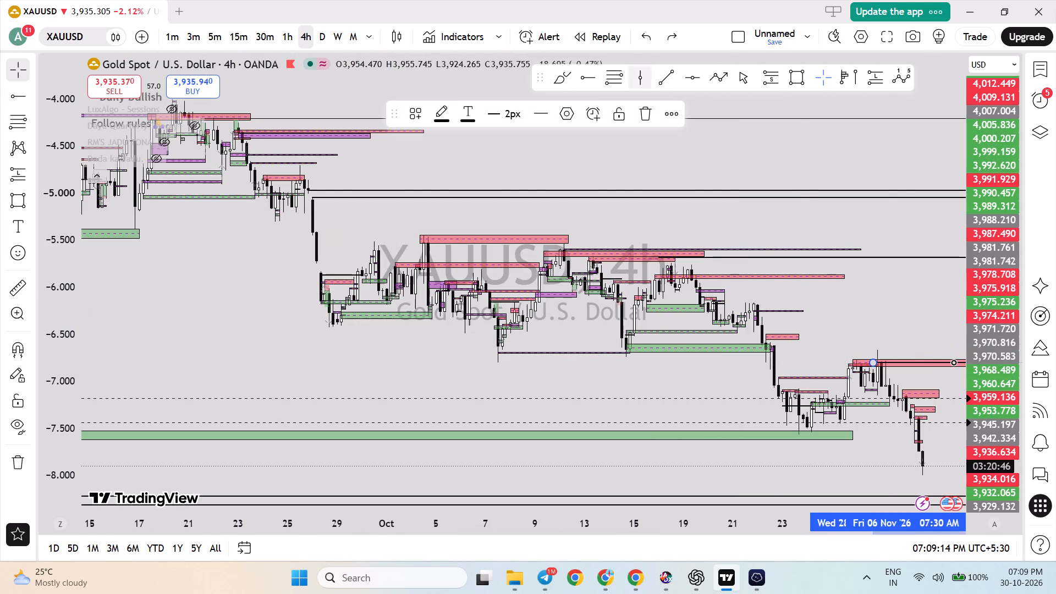
{"action": "left_click_drag", "start_coordinate": [934, 320], "coordinate": [703, 201]}
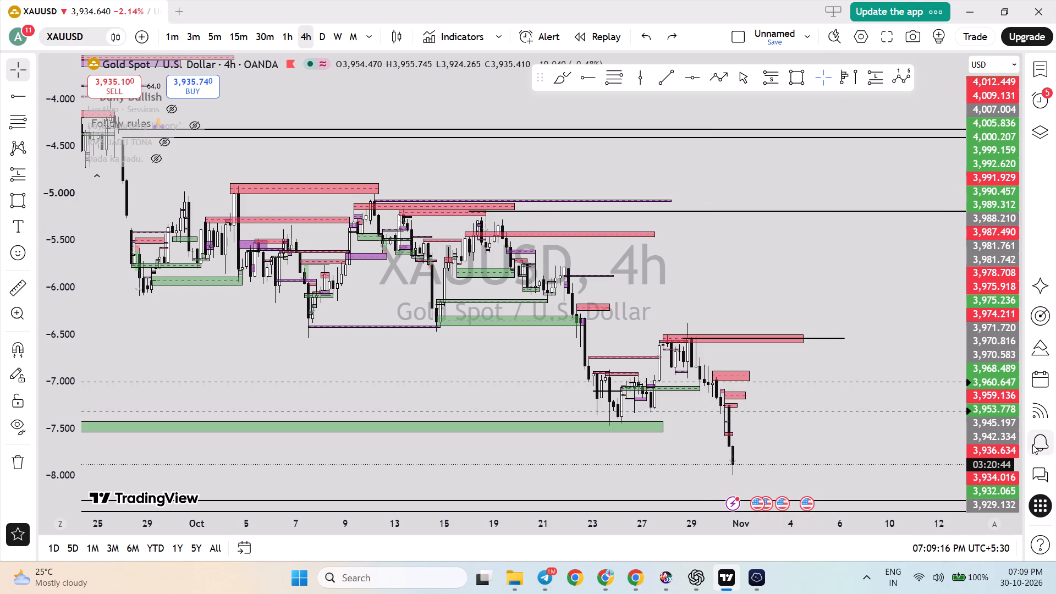
{"action": "left_click_drag", "start_coordinate": [1005, 448], "coordinate": [971, 364]}
{"action": "left_click_drag", "start_coordinate": [862, 378], "coordinate": [835, 113]}
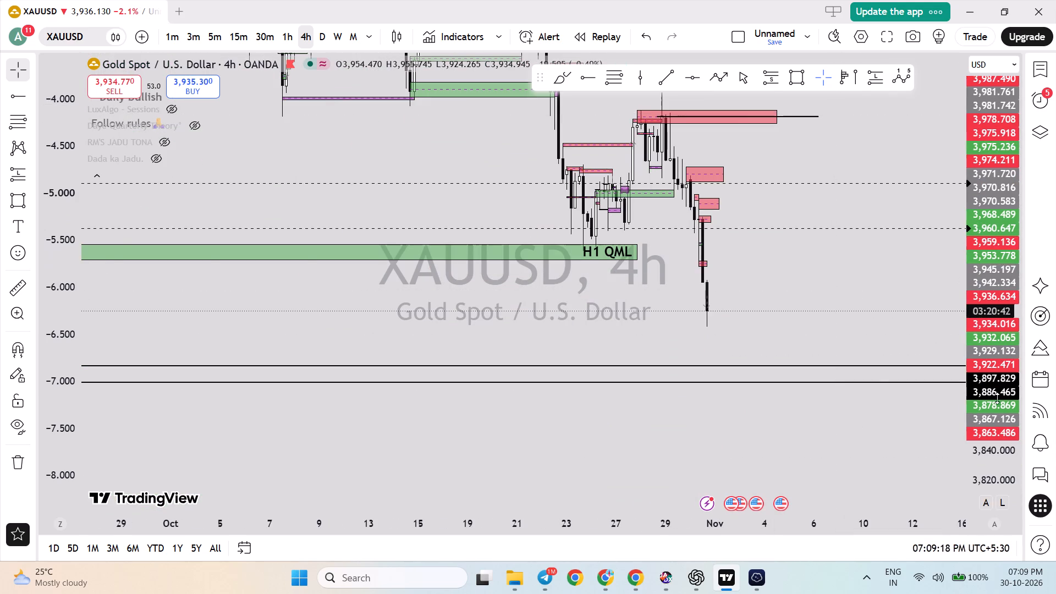
{"action": "left_click_drag", "start_coordinate": [997, 398], "coordinate": [956, 215]}
{"action": "scroll", "coordinate": [885, 309], "scroll_direction": "up", "scroll_amount": 5}
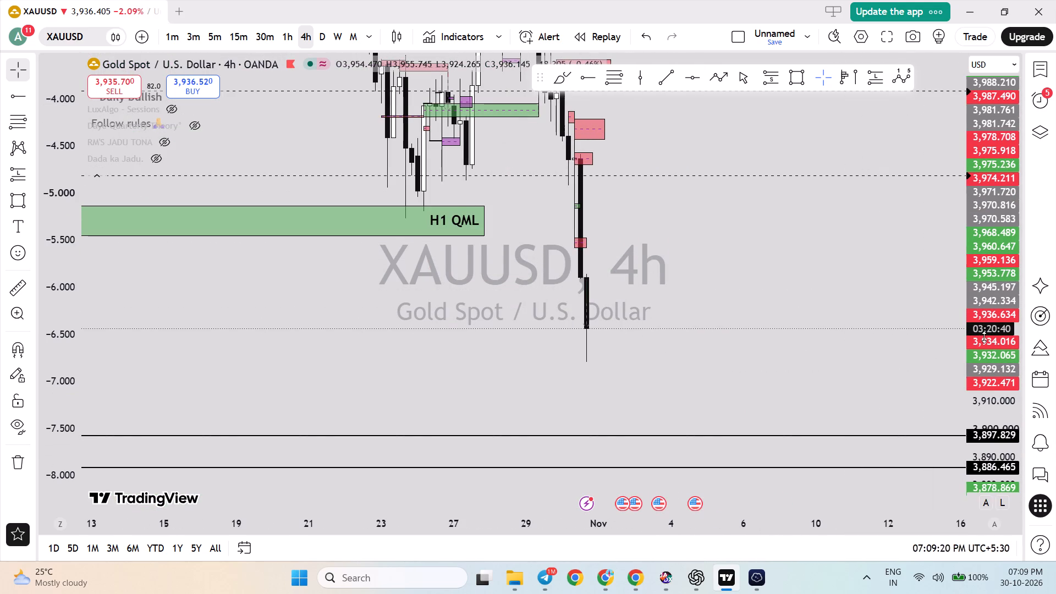
{"action": "left_click_drag", "start_coordinate": [980, 330], "coordinate": [987, 395]}
{"action": "scroll", "coordinate": [623, 404], "scroll_direction": "down", "scroll_amount": 1}
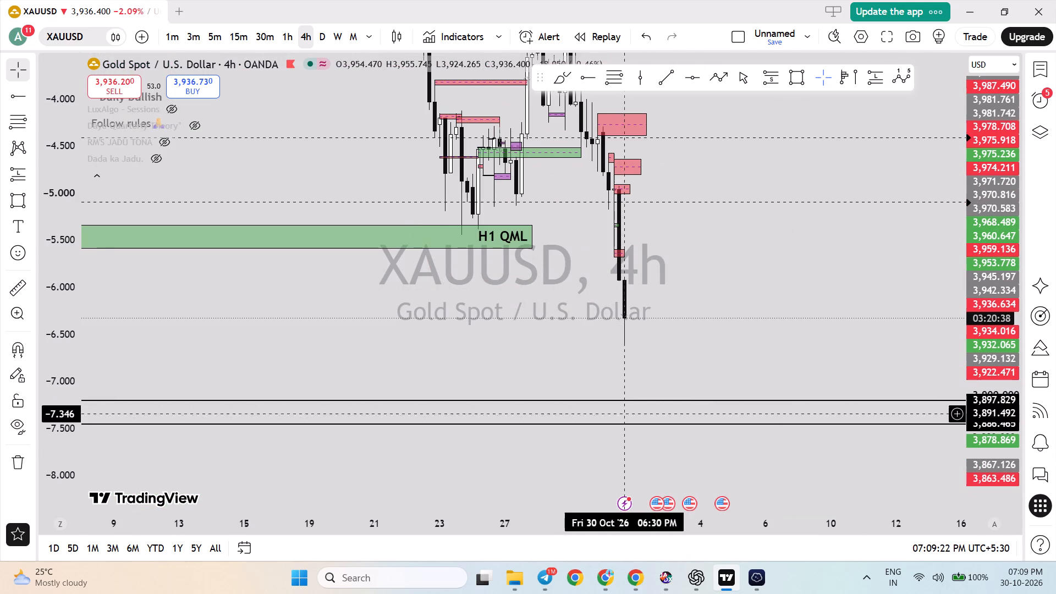
Switch to the daily chart and examine the October–November 2025 lows against the 3,897.829 and 3,886.465 lines.
{"action": "left_click", "coordinate": [328, 34]}
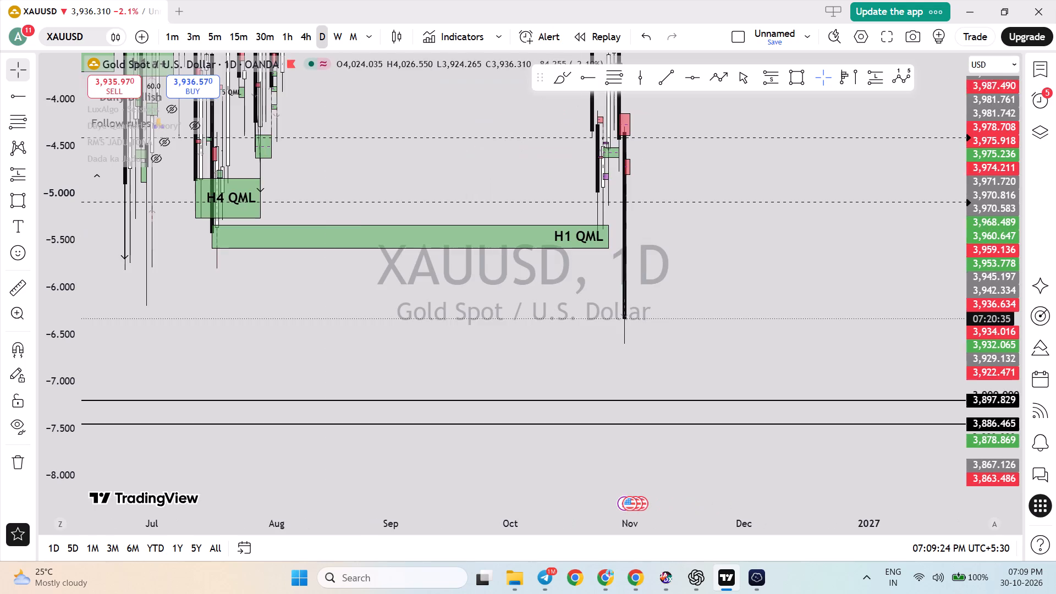
{"action": "scroll", "coordinate": [330, 216], "scroll_direction": "down", "scroll_amount": 6}
{"action": "scroll", "coordinate": [333, 308], "scroll_direction": "down", "scroll_amount": 4}
{"action": "left_click_drag", "start_coordinate": [333, 311], "coordinate": [603, 317]}
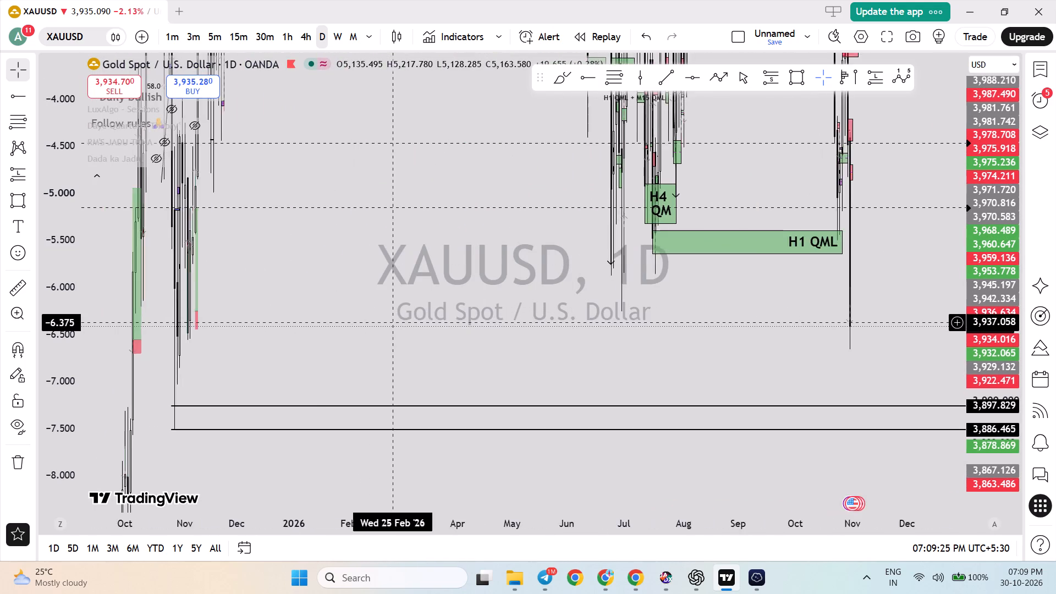
{"action": "left_click_drag", "start_coordinate": [603, 317], "coordinate": [610, 317]}
{"action": "scroll", "coordinate": [525, 316], "scroll_direction": "up", "scroll_amount": 5}
{"action": "left_click_drag", "start_coordinate": [405, 327], "coordinate": [487, 313]}
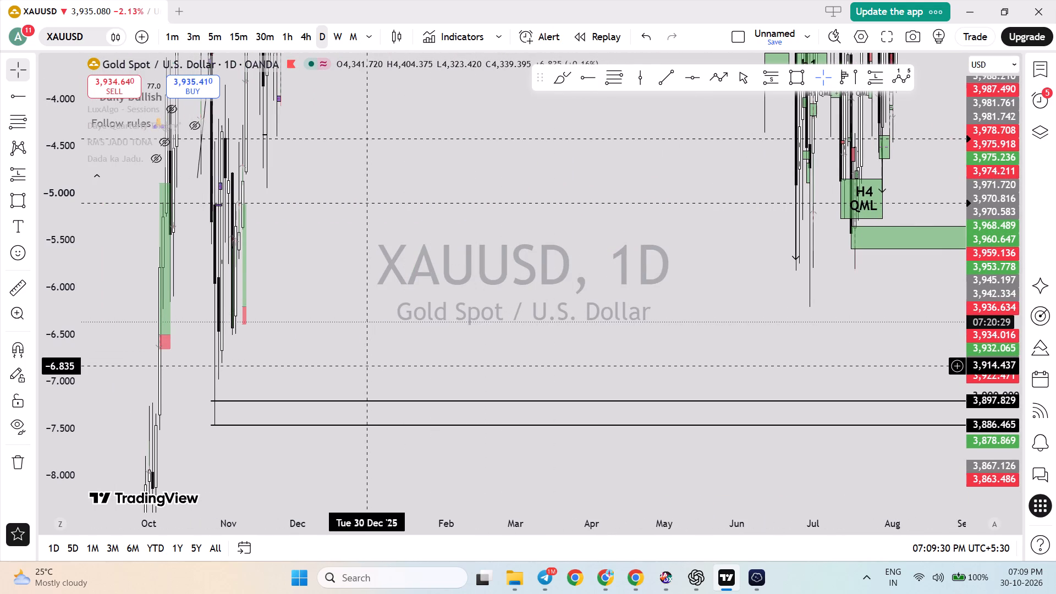
Switch to the 4-hour chart and examine the late October and November 2025 lows against the 3,897.829 and 3,886.465 lines.
{"action": "left_click", "coordinate": [305, 37]}
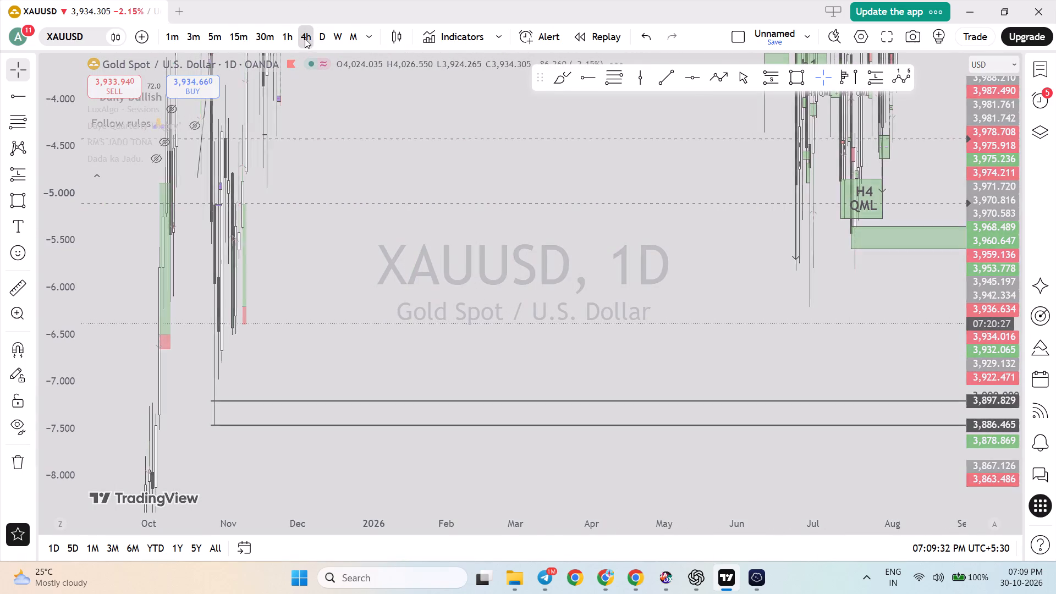
{"action": "scroll", "coordinate": [316, 153], "scroll_direction": "down", "scroll_amount": 6}
{"action": "scroll", "coordinate": [238, 326], "scroll_direction": "down", "scroll_amount": 4}
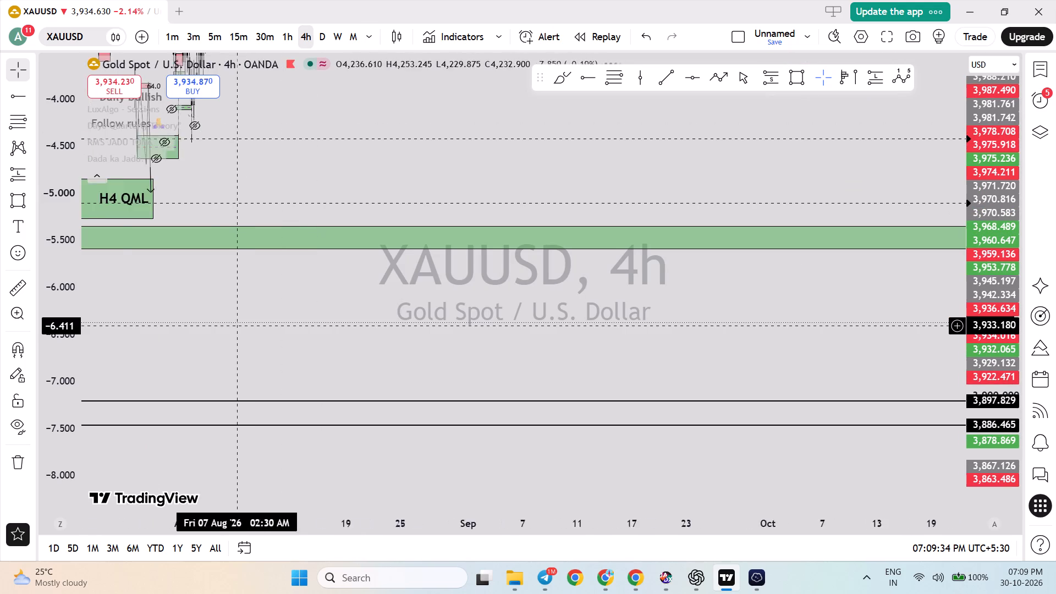
{"action": "scroll", "coordinate": [238, 326], "scroll_direction": "down", "scroll_amount": 5}
{"action": "left_click_drag", "start_coordinate": [237, 334], "coordinate": [839, 327]}
{"action": "left_click_drag", "start_coordinate": [465, 339], "coordinate": [472, 339]}
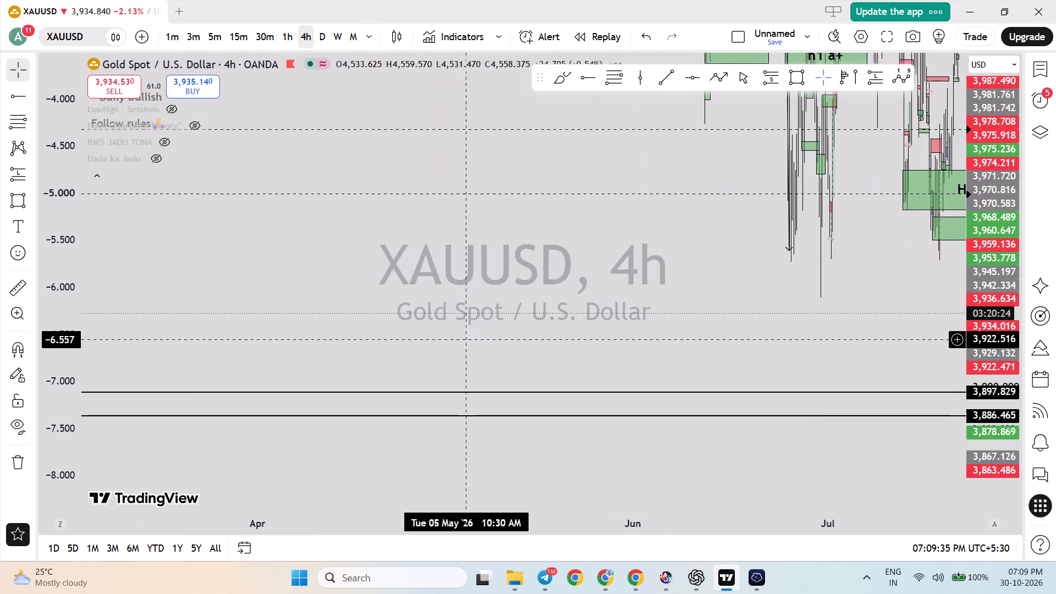
{"action": "left_click_drag", "start_coordinate": [472, 339], "coordinate": [810, 333]}
{"action": "left_click_drag", "start_coordinate": [510, 355], "coordinate": [836, 349]}
{"action": "left_click_drag", "start_coordinate": [558, 341], "coordinate": [842, 340]}
{"action": "left_click_drag", "start_coordinate": [574, 325], "coordinate": [778, 331]}
{"action": "scroll", "coordinate": [590, 335], "scroll_direction": "down", "scroll_amount": 8}
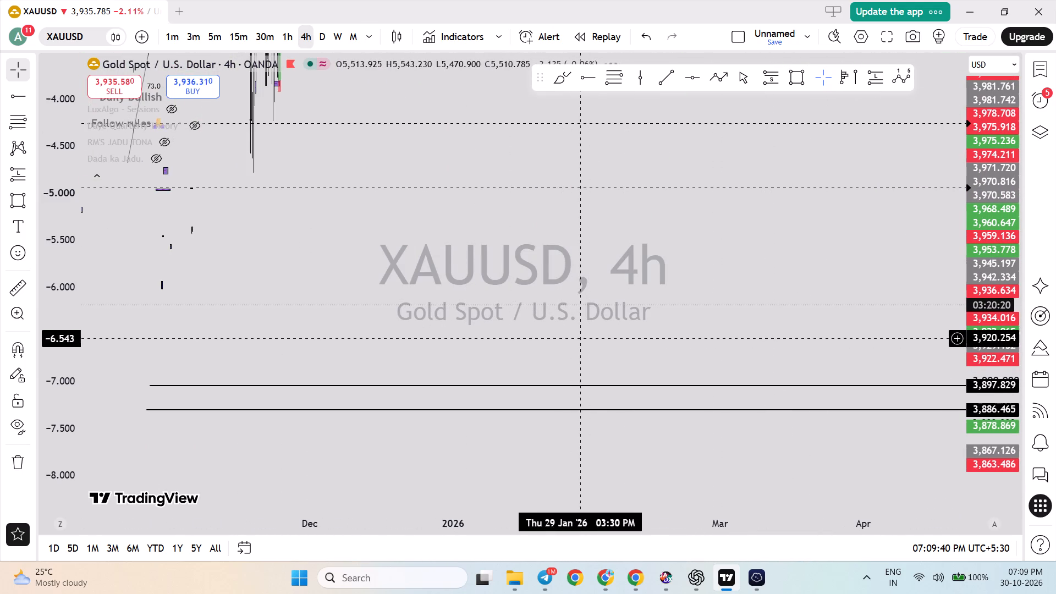
{"action": "left_click_drag", "start_coordinate": [356, 334], "coordinate": [845, 365]}
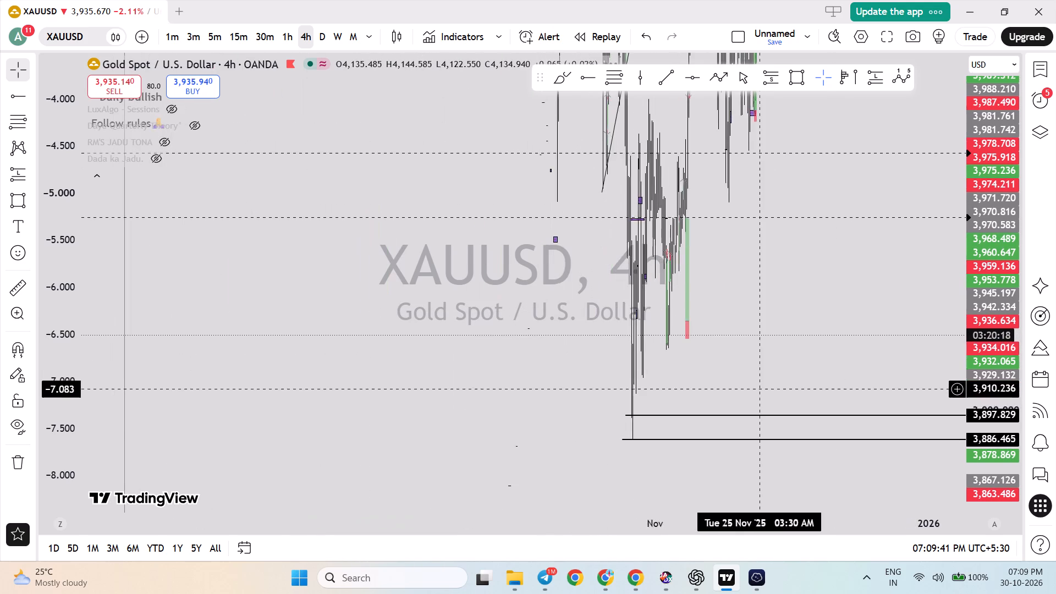
{"action": "scroll", "coordinate": [624, 403], "scroll_direction": "up", "scroll_amount": 10}
{"action": "left_click_drag", "start_coordinate": [425, 387], "coordinate": [552, 350]}
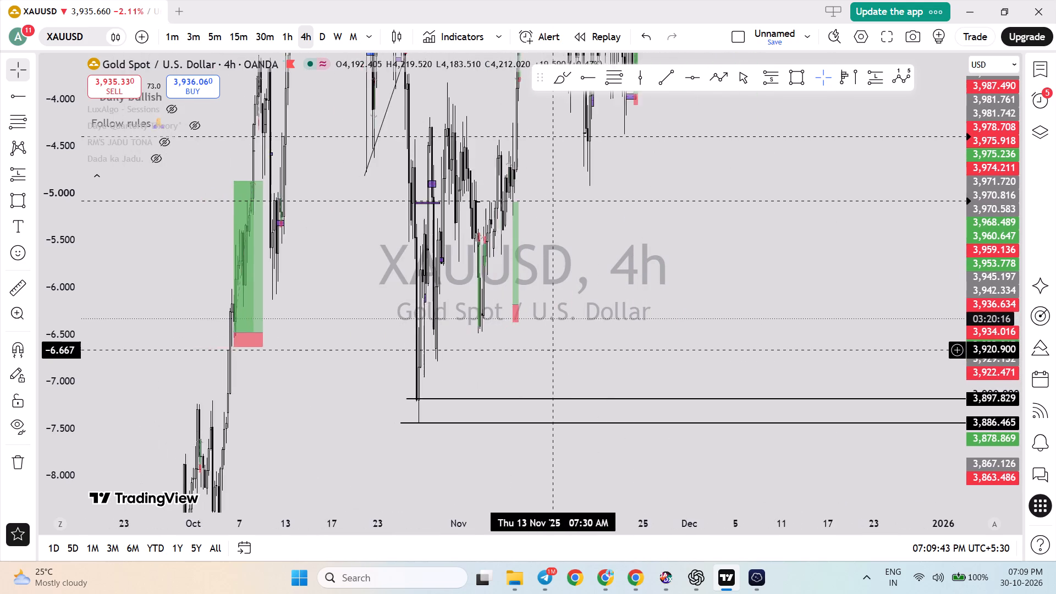
{"action": "scroll", "coordinate": [552, 350], "scroll_direction": "up", "scroll_amount": 3}
{"action": "left_click_drag", "start_coordinate": [430, 361], "coordinate": [677, 332]}
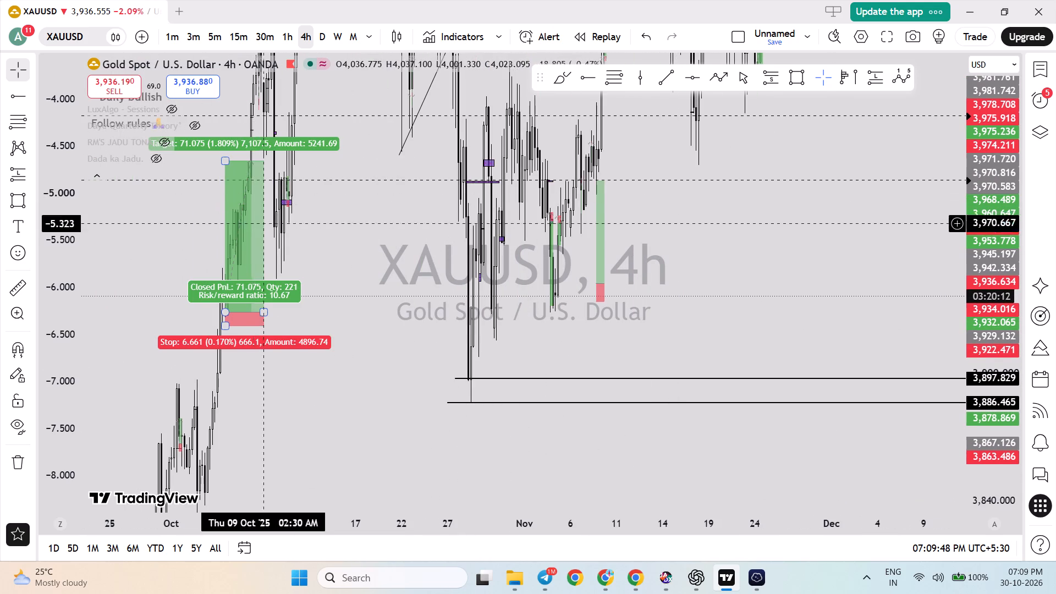
{"action": "left_click_drag", "start_coordinate": [296, 266], "coordinate": [393, 291]}
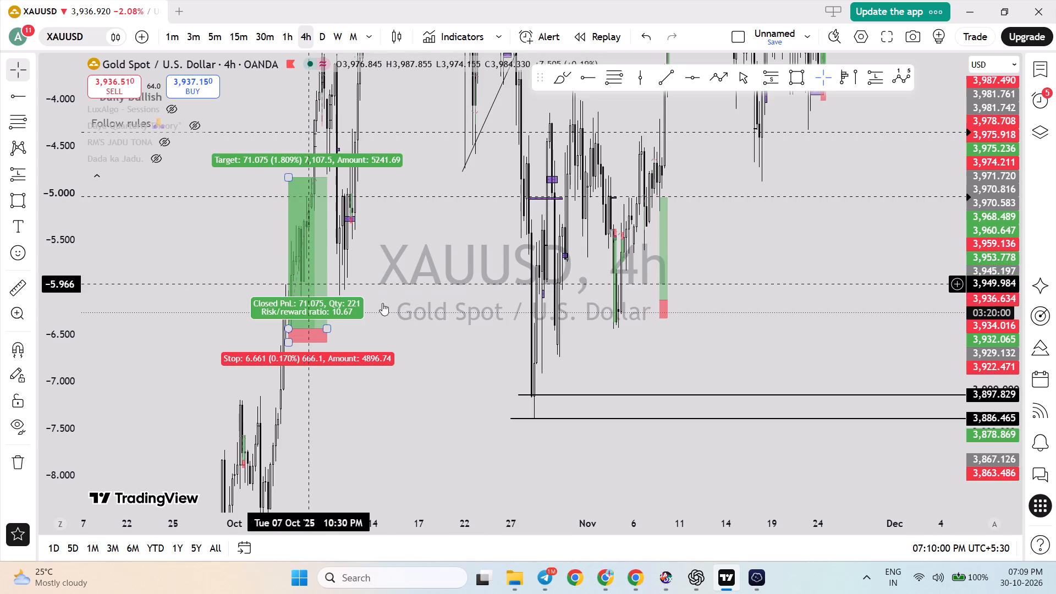
{"action": "scroll", "coordinate": [465, 351], "scroll_direction": "up", "scroll_amount": 2}
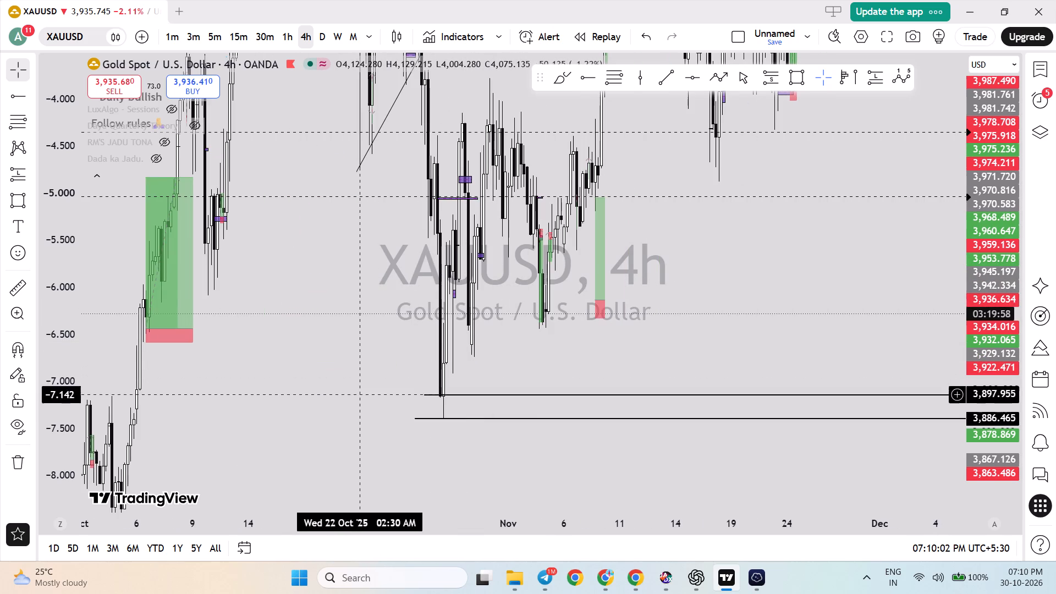
Compress the price scale and examine the wider October–November 2025 4-hour structure above the two support lines.
{"action": "left_click_drag", "start_coordinate": [959, 250], "coordinate": [991, 394]}
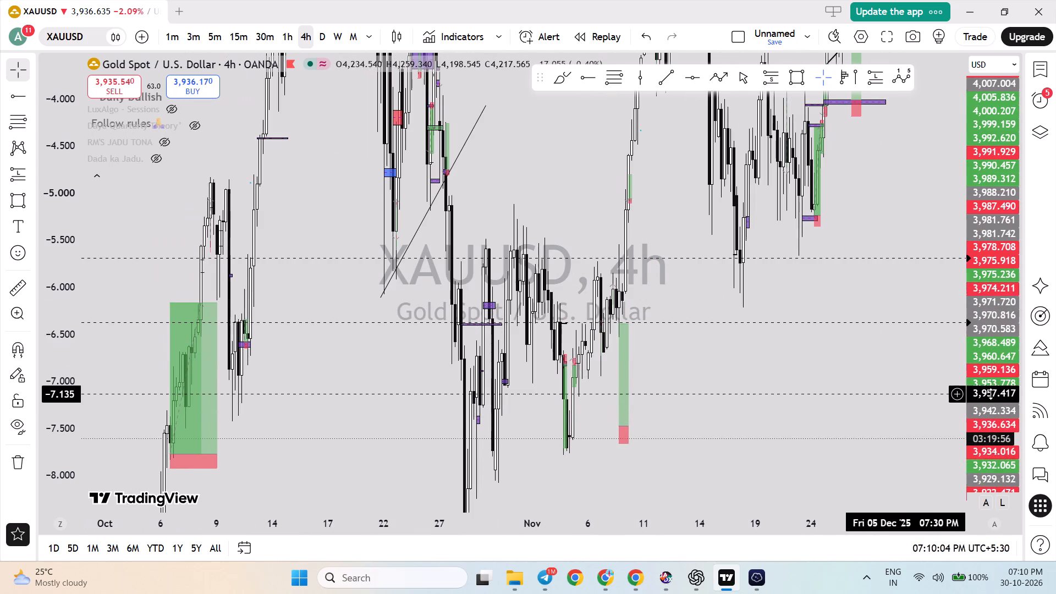
{"action": "left_click_drag", "start_coordinate": [991, 394], "coordinate": [990, 393]}
{"action": "left_click_drag", "start_coordinate": [1000, 267], "coordinate": [987, 444]}
{"action": "left_click_drag", "start_coordinate": [753, 350], "coordinate": [722, 344]}
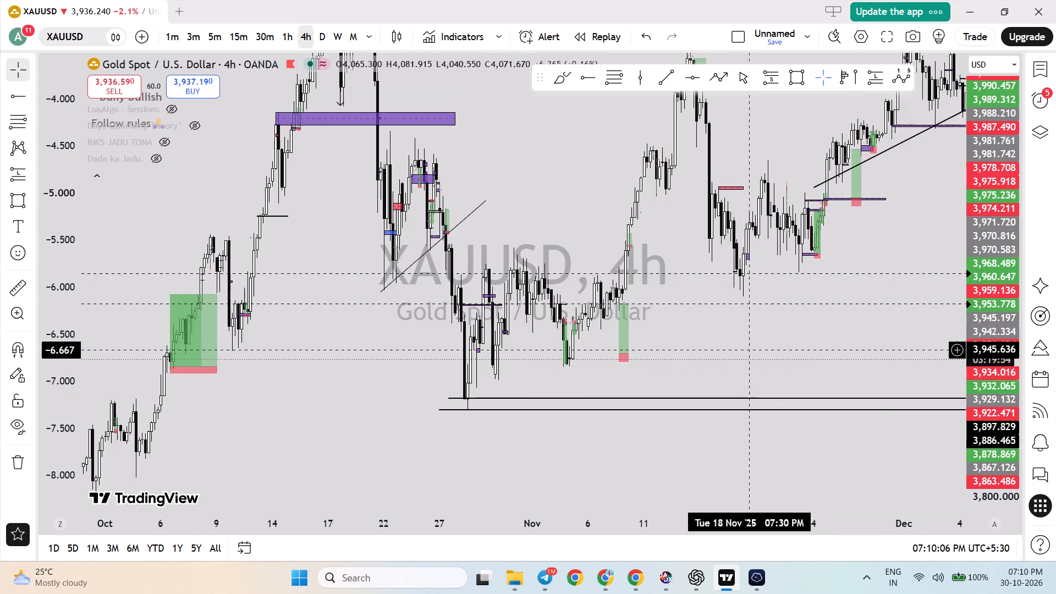
{"action": "left_click_drag", "start_coordinate": [722, 344], "coordinate": [706, 338]}
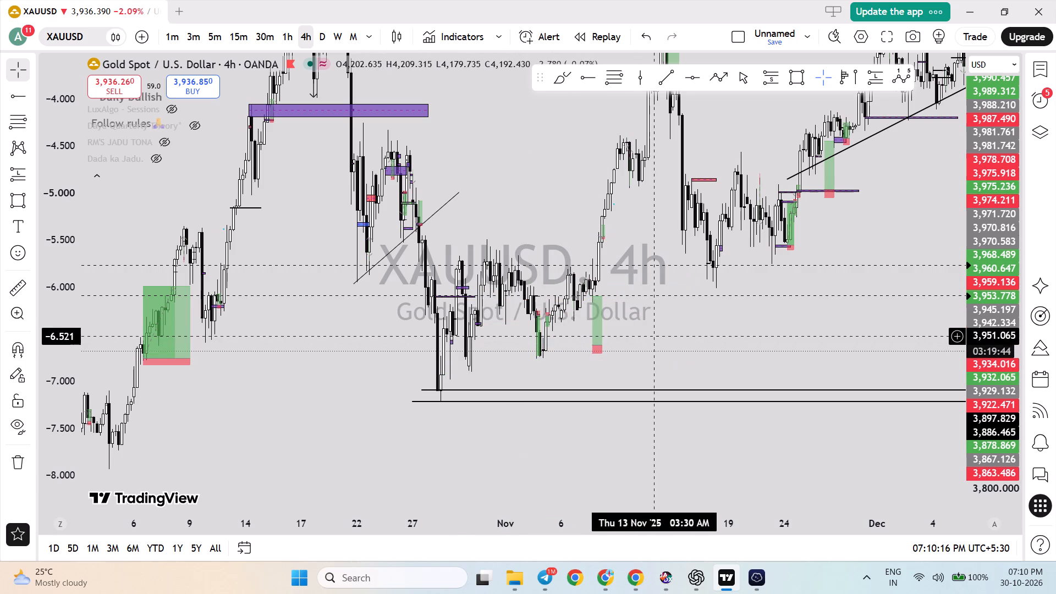
{"action": "scroll", "coordinate": [652, 335], "scroll_direction": "down", "scroll_amount": 1}
{"action": "left_click_drag", "start_coordinate": [732, 345], "coordinate": [641, 357]}
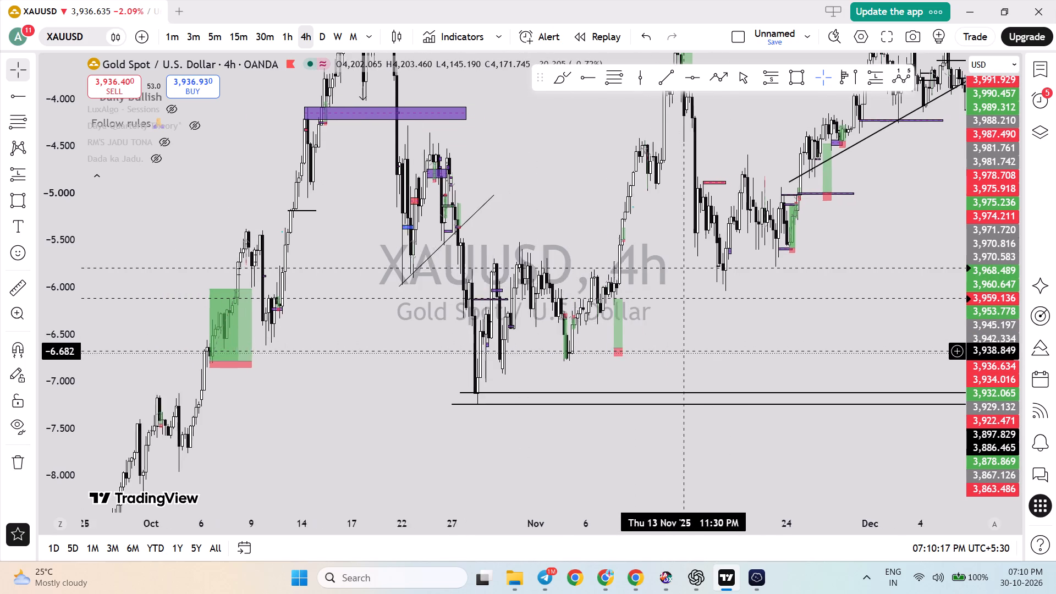
{"action": "left_click_drag", "start_coordinate": [641, 357], "coordinate": [550, 363]}
Follow the 4-hour price action from November 2025 to March 2026, examining the marked zones including H4 A+ and H4 SBR.
{"action": "left_click_drag", "start_coordinate": [787, 221], "coordinate": [552, 292]}
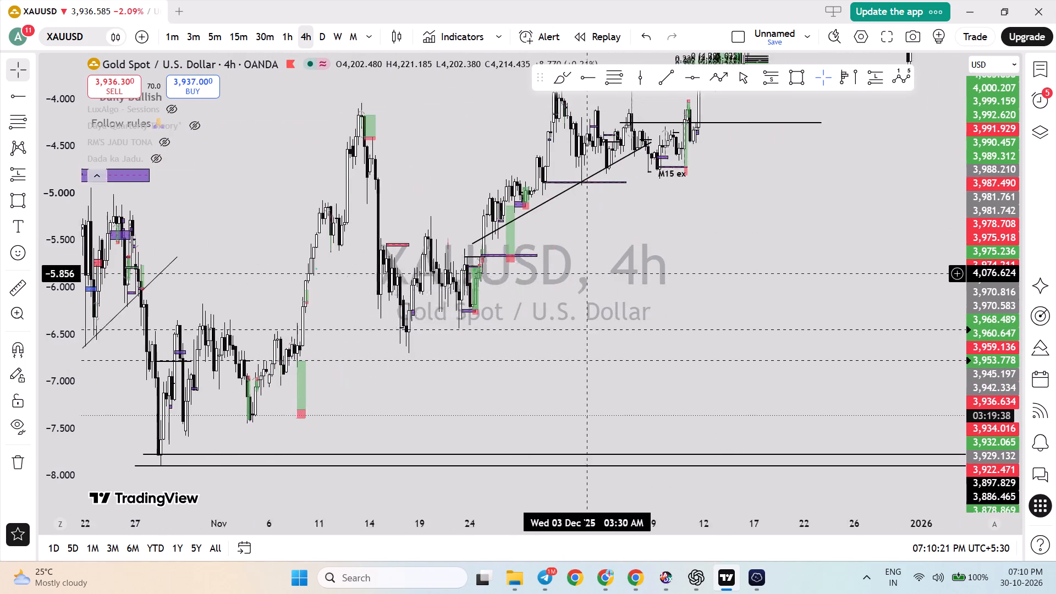
{"action": "left_click_drag", "start_coordinate": [552, 292], "coordinate": [389, 359]}
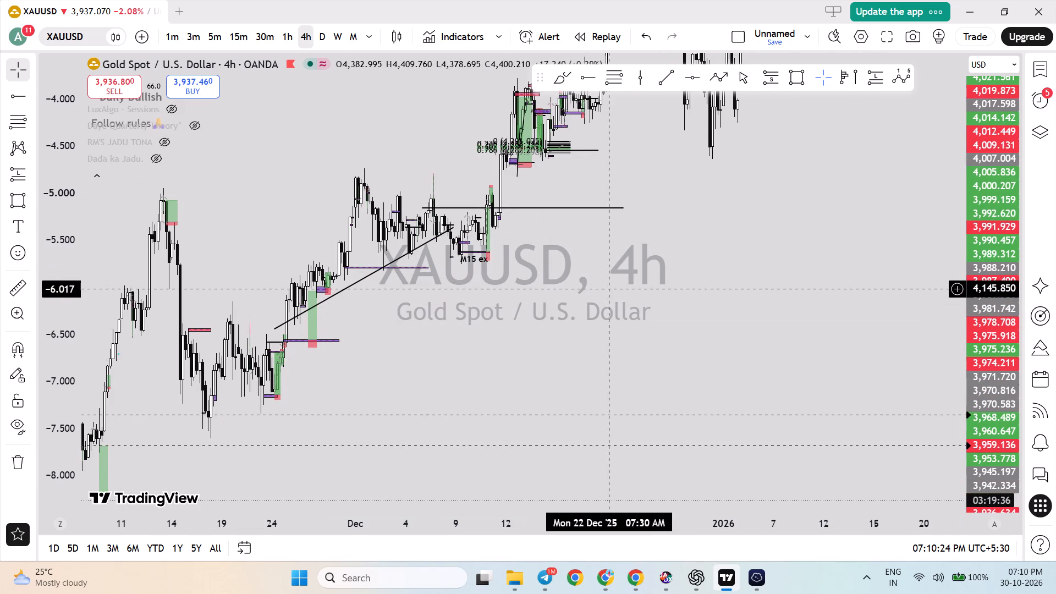
{"action": "left_click_drag", "start_coordinate": [608, 288], "coordinate": [596, 310]}
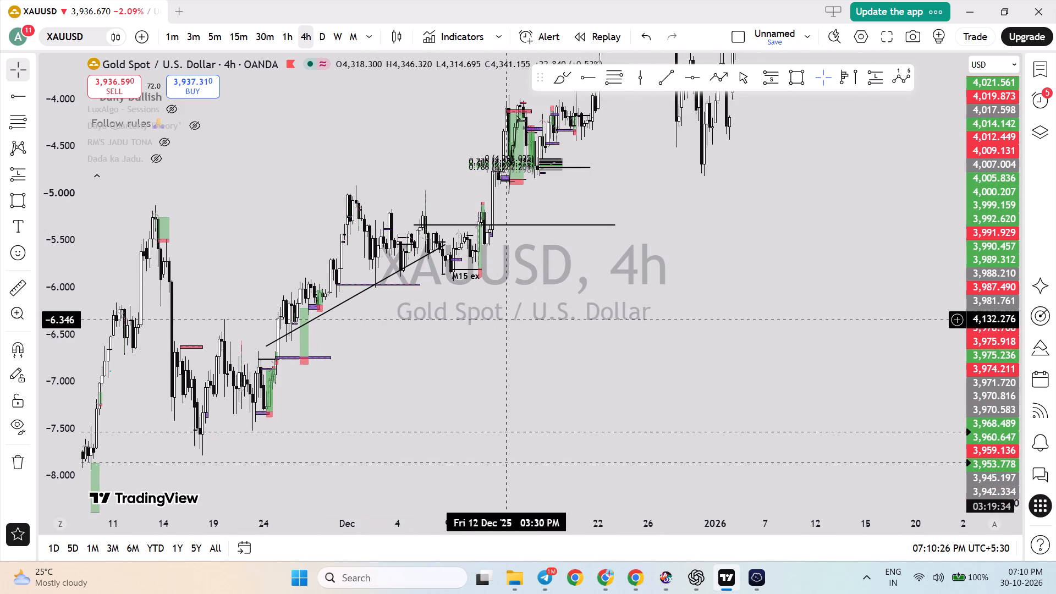
{"action": "left_click_drag", "start_coordinate": [505, 325], "coordinate": [497, 341]}
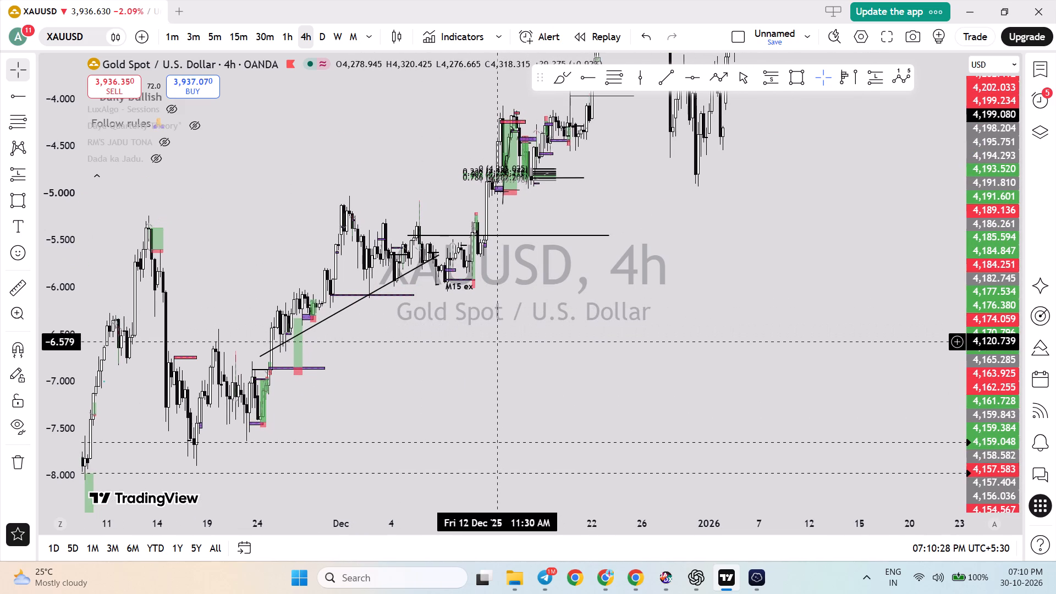
{"action": "left_click_drag", "start_coordinate": [497, 341], "coordinate": [446, 400]}
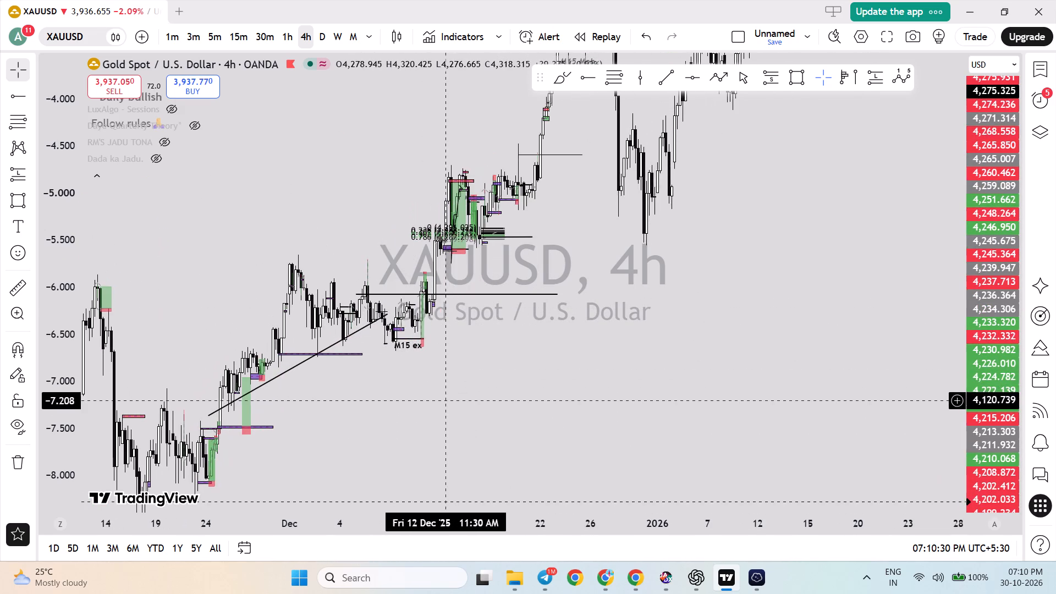
{"action": "left_click_drag", "start_coordinate": [579, 312], "coordinate": [490, 386]}
{"action": "left_click_drag", "start_coordinate": [641, 298], "coordinate": [534, 387]}
{"action": "left_click_drag", "start_coordinate": [969, 199], "coordinate": [958, 342]}
{"action": "left_click_drag", "start_coordinate": [810, 301], "coordinate": [607, 375]}
{"action": "left_click_drag", "start_coordinate": [802, 239], "coordinate": [728, 384]}
{"action": "left_click_drag", "start_coordinate": [768, 303], "coordinate": [684, 395]}
{"action": "left_click_drag", "start_coordinate": [745, 309], "coordinate": [671, 370]}
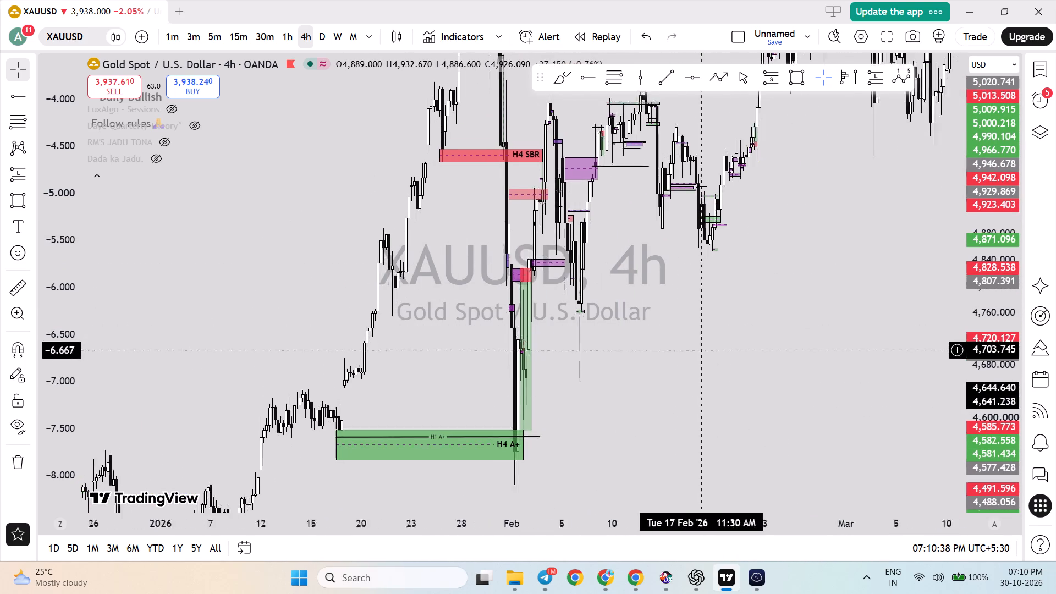
{"action": "left_click_drag", "start_coordinate": [671, 370], "coordinate": [668, 371]}
{"action": "left_click_drag", "start_coordinate": [768, 261], "coordinate": [692, 371]}
{"action": "left_click_drag", "start_coordinate": [720, 306], "coordinate": [692, 362]}
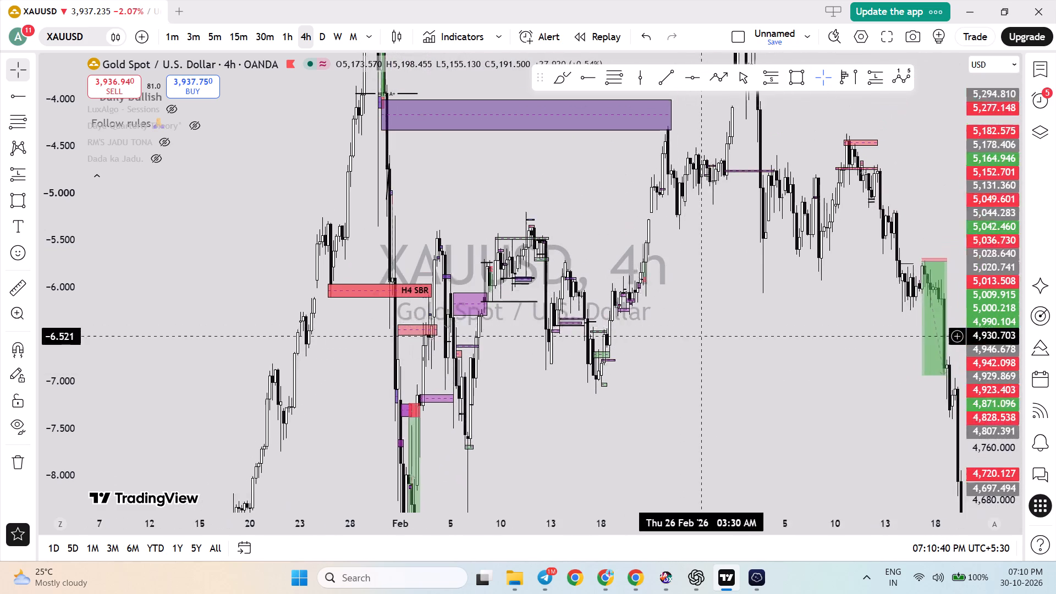
{"action": "left_click_drag", "start_coordinate": [692, 362], "coordinate": [688, 379]}
{"action": "left_click_drag", "start_coordinate": [688, 357], "coordinate": [669, 492]}
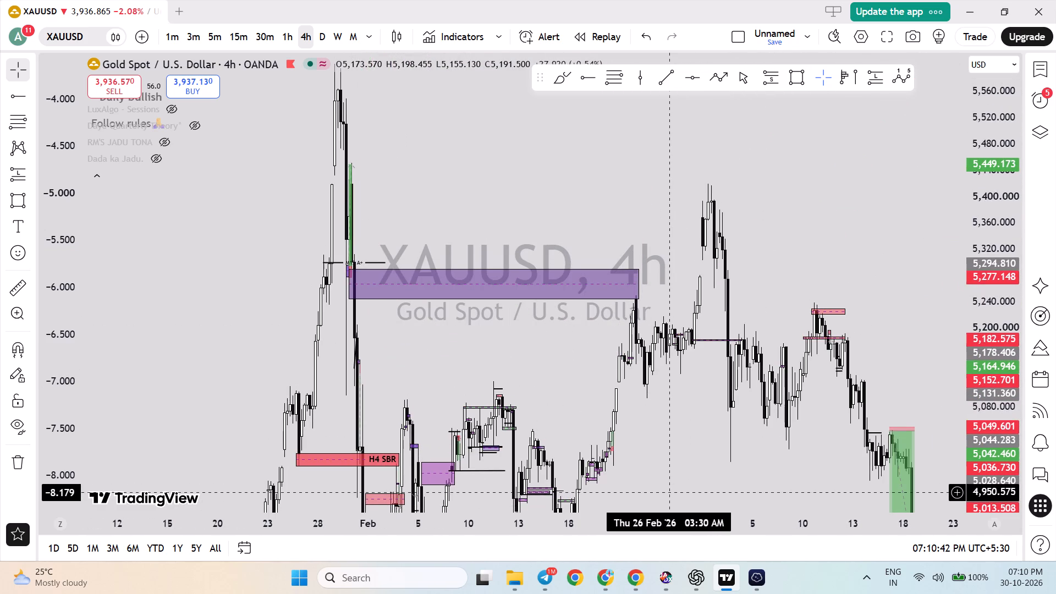
{"action": "left_click_drag", "start_coordinate": [669, 492], "coordinate": [667, 493]}
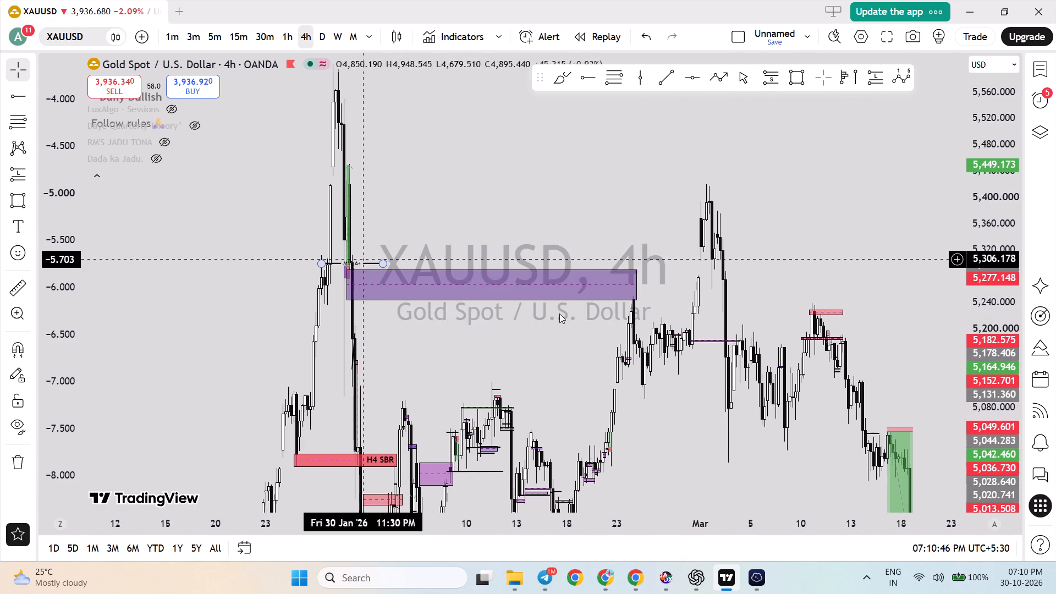
Examine the 4-hour decline from the March 2026 high and the swings below the large red zone drawn from April.
{"action": "left_click_drag", "start_coordinate": [728, 435], "coordinate": [560, 167]}
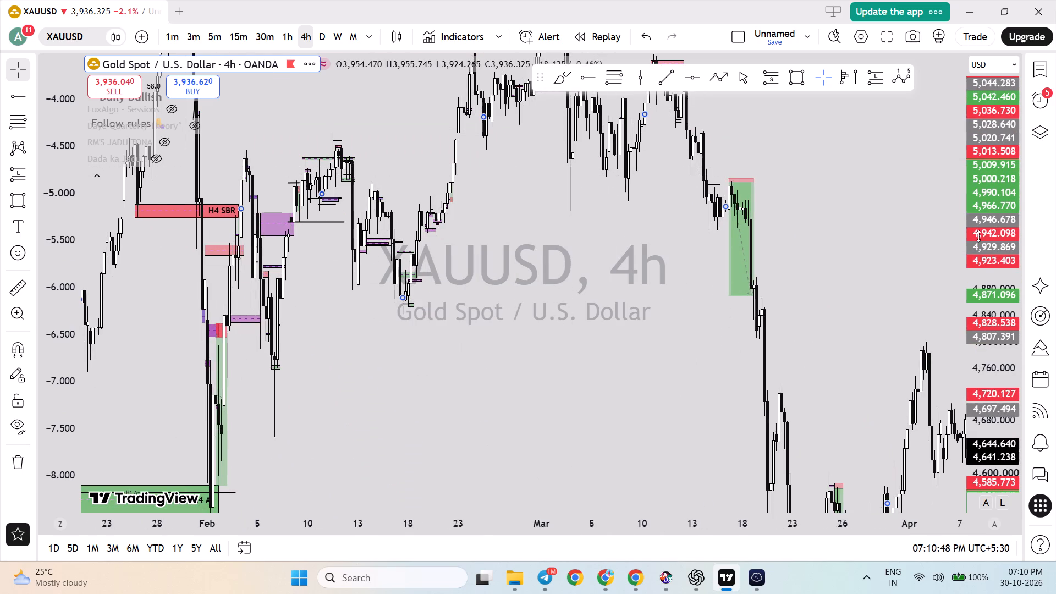
{"action": "left_click_drag", "start_coordinate": [983, 223], "coordinate": [1005, 384]}
{"action": "left_click_drag", "start_coordinate": [861, 308], "coordinate": [622, 206]}
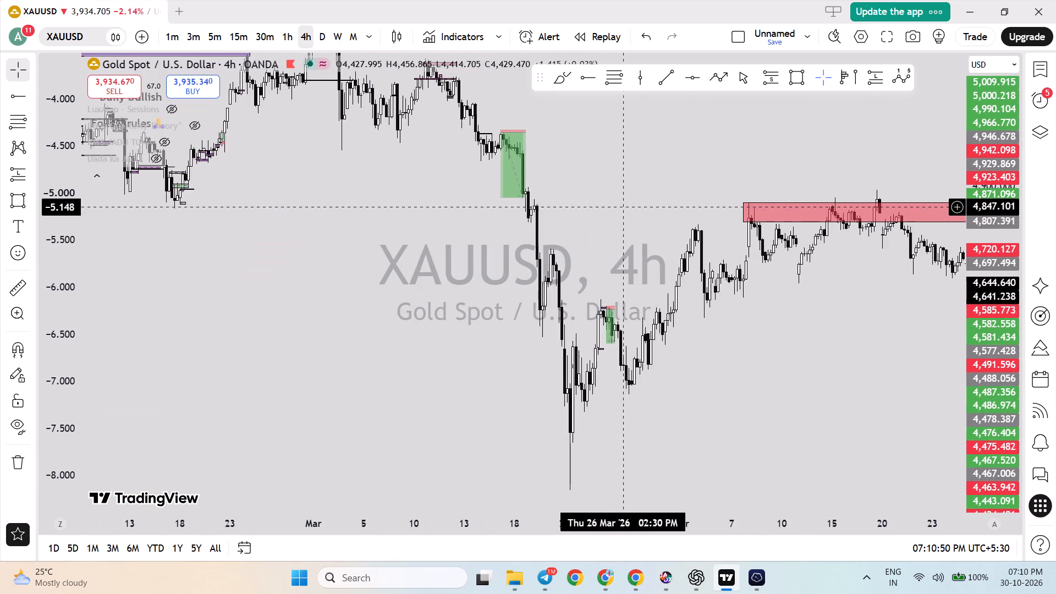
{"action": "left_click_drag", "start_coordinate": [622, 206], "coordinate": [447, 212]}
{"action": "scroll", "coordinate": [713, 309], "scroll_direction": "down", "scroll_amount": 5}
{"action": "left_click_drag", "start_coordinate": [797, 364], "coordinate": [697, 340]}
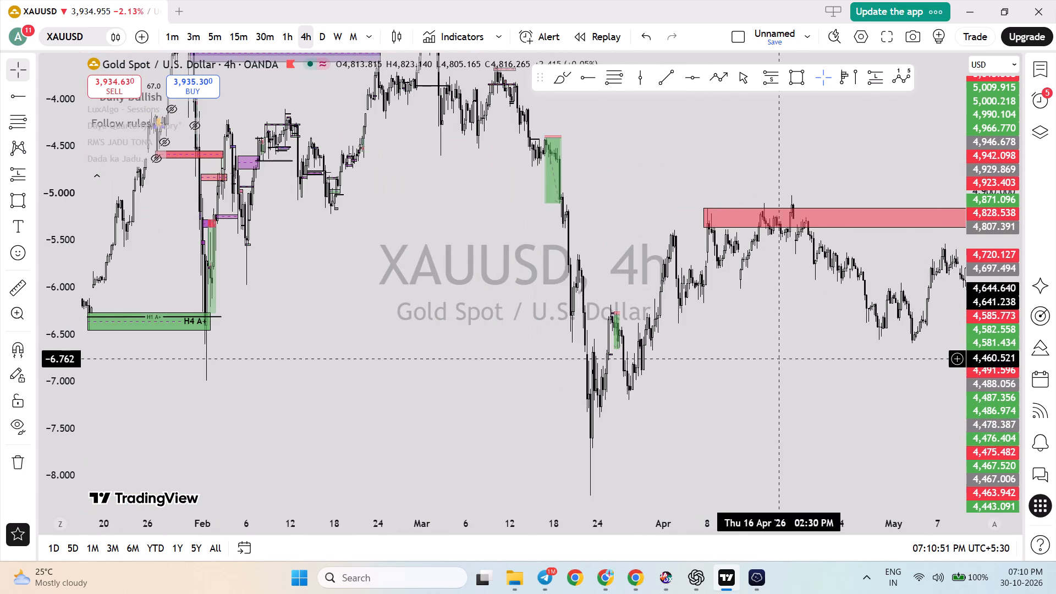
{"action": "left_click_drag", "start_coordinate": [697, 340], "coordinate": [681, 335]}
{"action": "left_click_drag", "start_coordinate": [982, 228], "coordinate": [992, 382]}
{"action": "left_click_drag", "start_coordinate": [769, 340], "coordinate": [582, 333]}
{"action": "scroll", "coordinate": [582, 333], "scroll_direction": "down", "scroll_amount": 4}
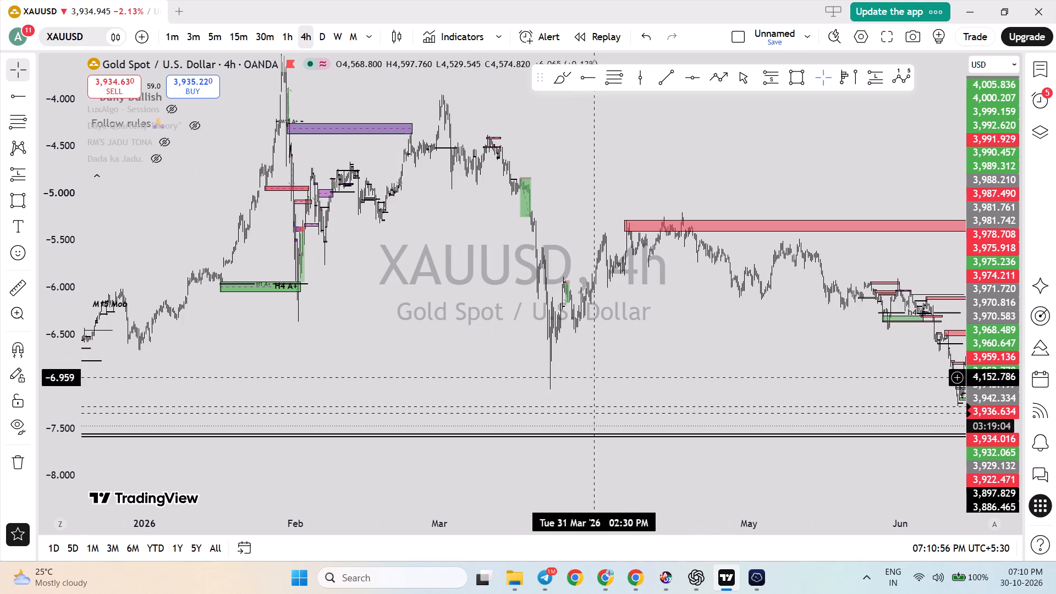
{"action": "left_click_drag", "start_coordinate": [744, 369], "coordinate": [612, 339]}
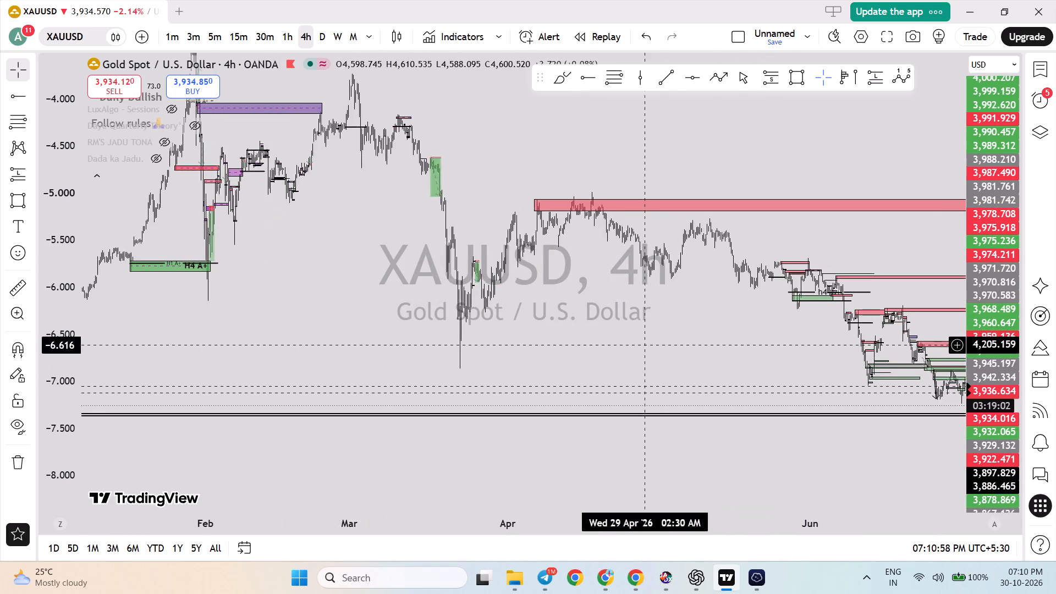
{"action": "left_click_drag", "start_coordinate": [612, 339], "coordinate": [609, 338]}
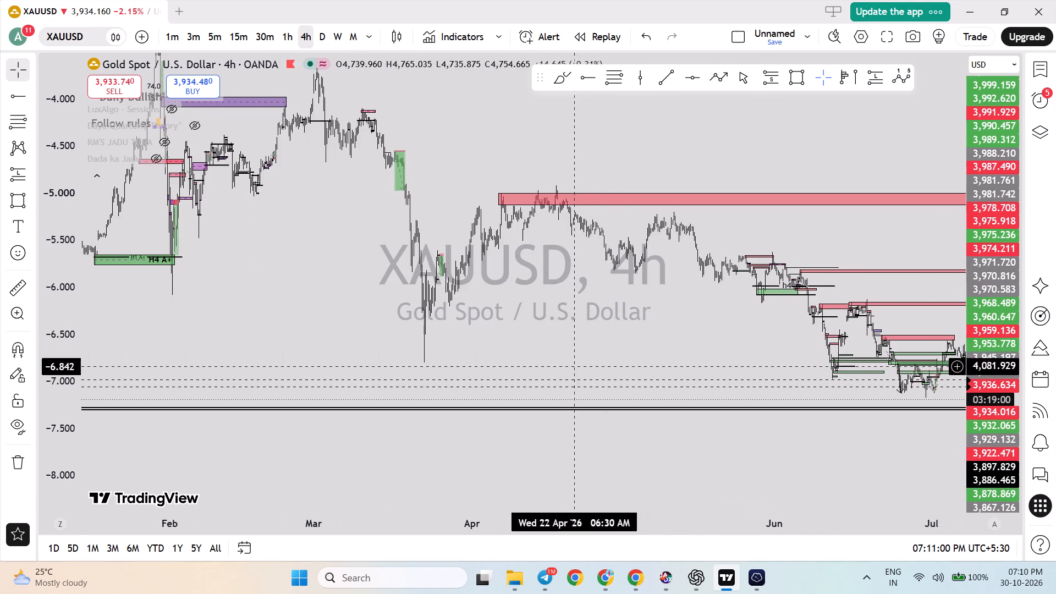
Examine the June–October 2026 4-hour swings and the latest candles relative to the 3,897.829 and 3,886.465 lines.
{"action": "left_click_drag", "start_coordinate": [639, 350], "coordinate": [460, 265]}
{"action": "left_click_drag", "start_coordinate": [816, 409], "coordinate": [495, 408]}
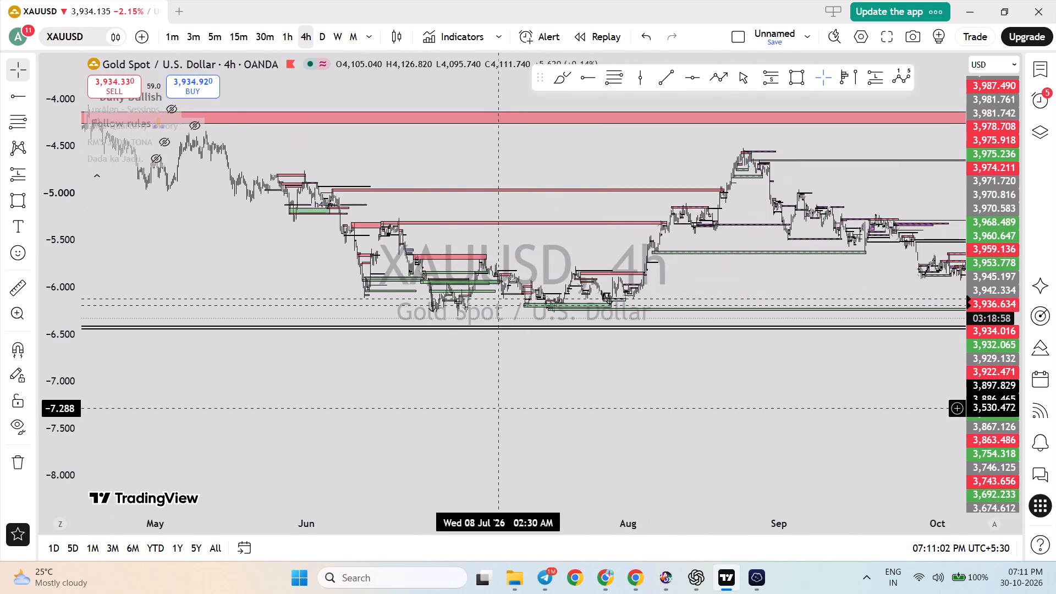
{"action": "left_click_drag", "start_coordinate": [778, 370], "coordinate": [481, 378]}
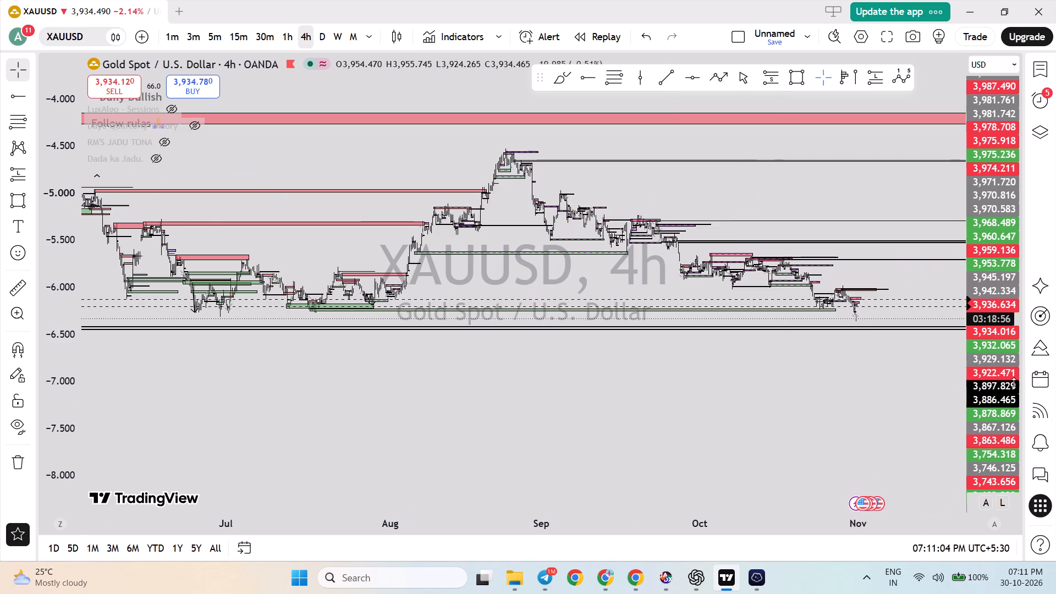
{"action": "left_click_drag", "start_coordinate": [994, 444], "coordinate": [993, 132]}
{"action": "scroll", "coordinate": [873, 307], "scroll_direction": "up", "scroll_amount": 4}
{"action": "scroll", "coordinate": [845, 360], "scroll_direction": "up", "scroll_amount": 5}
{"action": "scroll", "coordinate": [845, 360], "scroll_direction": "down", "scroll_amount": 1}
{"action": "scroll", "coordinate": [845, 360], "scroll_direction": "up", "scroll_amount": 1}
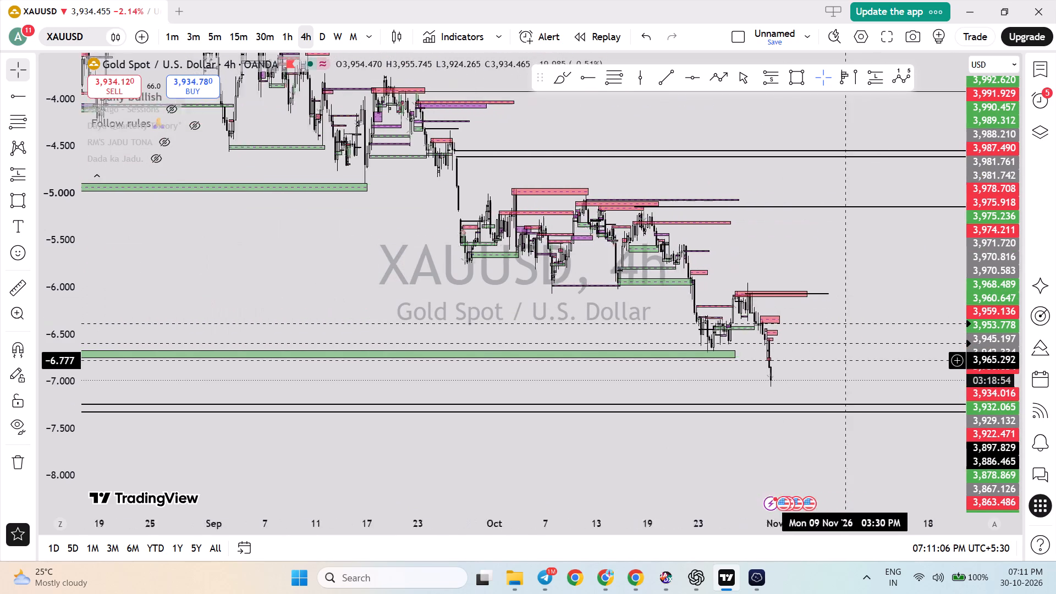
{"action": "scroll", "coordinate": [845, 360], "scroll_direction": "up", "scroll_amount": 1}
Switch to the 5-minute chart and examine the latest drop and the long position relative to the 3,897.829 and 3,886.465 lines.
{"action": "left_click", "coordinate": [210, 36]}
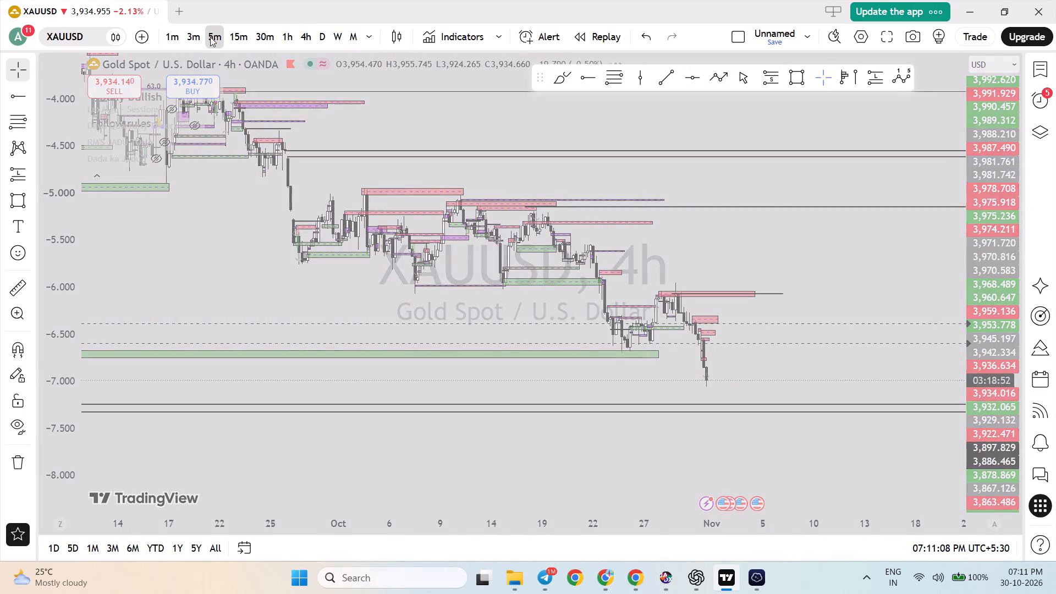
{"action": "scroll", "coordinate": [329, 242], "scroll_direction": "down", "scroll_amount": 3}
{"action": "left_click_drag", "start_coordinate": [1008, 457], "coordinate": [964, 123]}
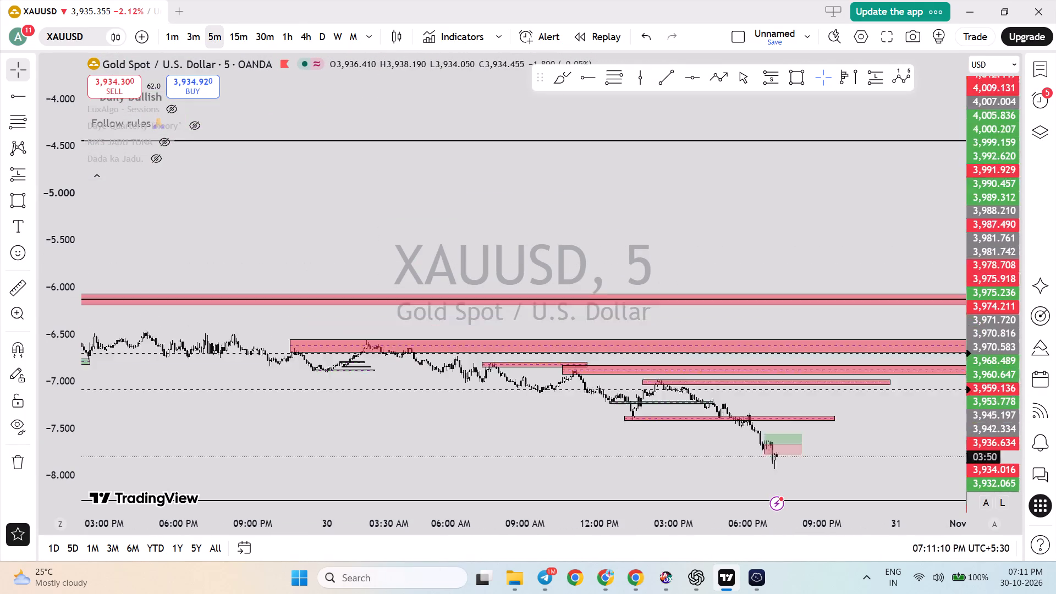
{"action": "left_click_drag", "start_coordinate": [964, 123], "coordinate": [952, 37]}
{"action": "left_click_drag", "start_coordinate": [787, 349], "coordinate": [721, 0]}
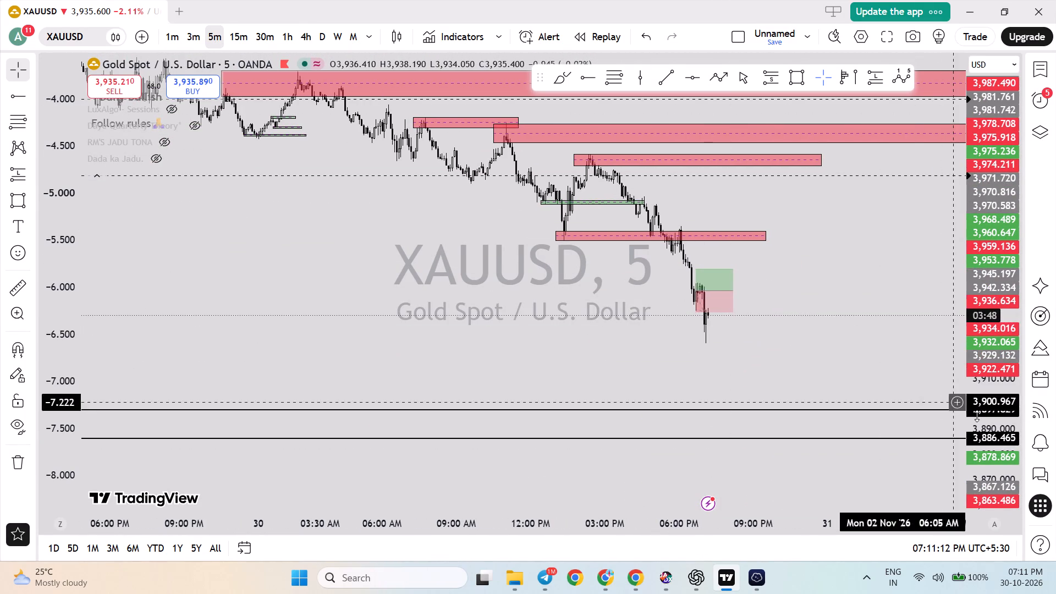
{"action": "left_click_drag", "start_coordinate": [978, 418], "coordinate": [958, 156]}
{"action": "scroll", "coordinate": [788, 323], "scroll_direction": "up", "scroll_amount": 5}
{"action": "left_click_drag", "start_coordinate": [978, 313], "coordinate": [987, 433]}
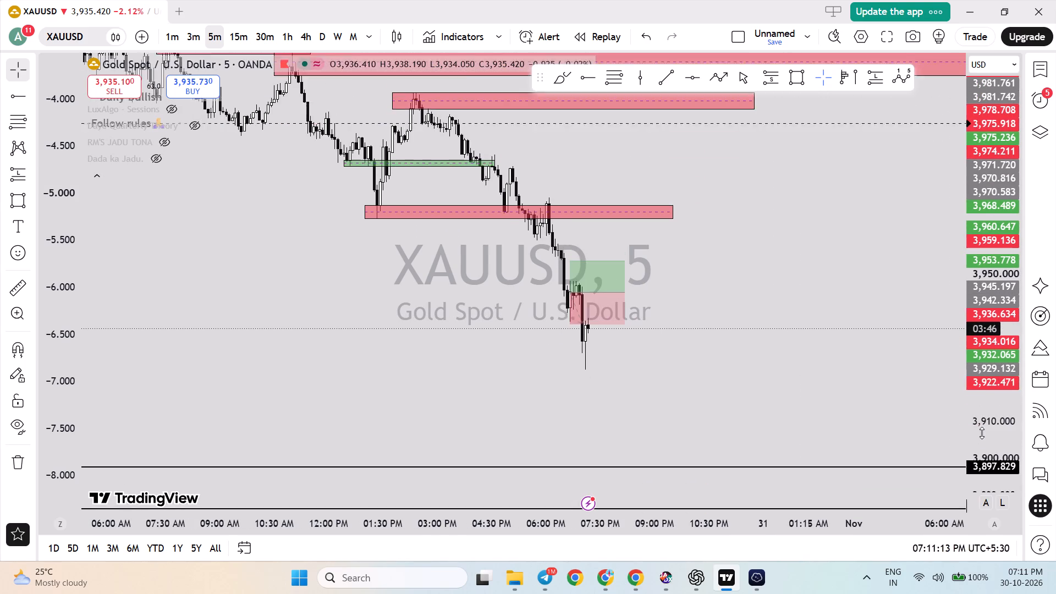
Compare the latest drop on the 5-minute and 15-minute charts against the long position and the 3,897.829 and 3,886.465 lines.
{"action": "scroll", "coordinate": [705, 344], "scroll_direction": "down", "scroll_amount": 5}
{"action": "scroll", "coordinate": [814, 353], "scroll_direction": "up", "scroll_amount": 5}
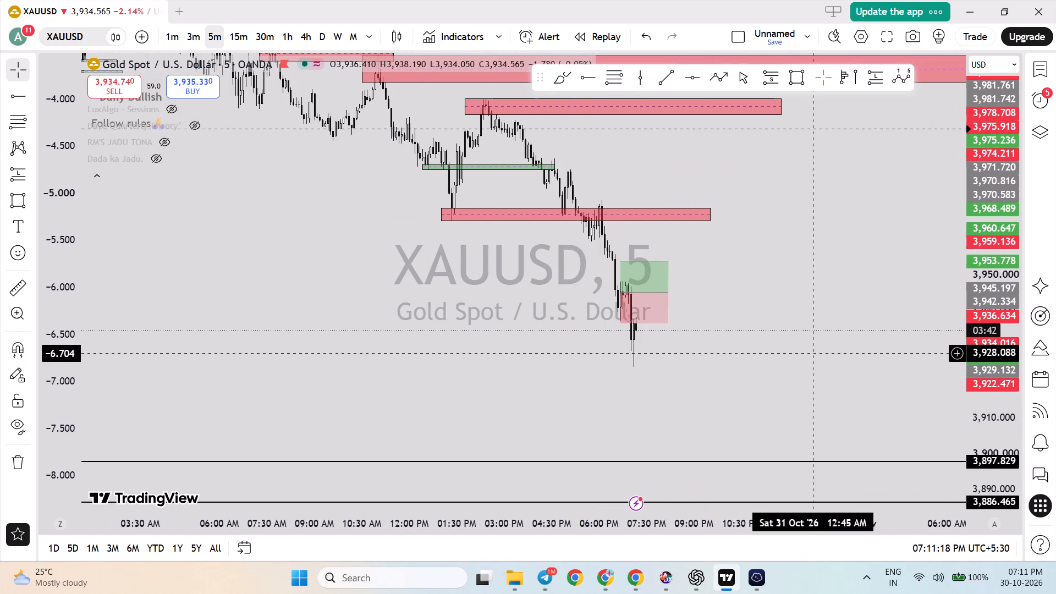
{"action": "left_click_drag", "start_coordinate": [1003, 243], "coordinate": [1010, 302]}
{"action": "scroll", "coordinate": [975, 299], "scroll_direction": "up", "scroll_amount": 3}
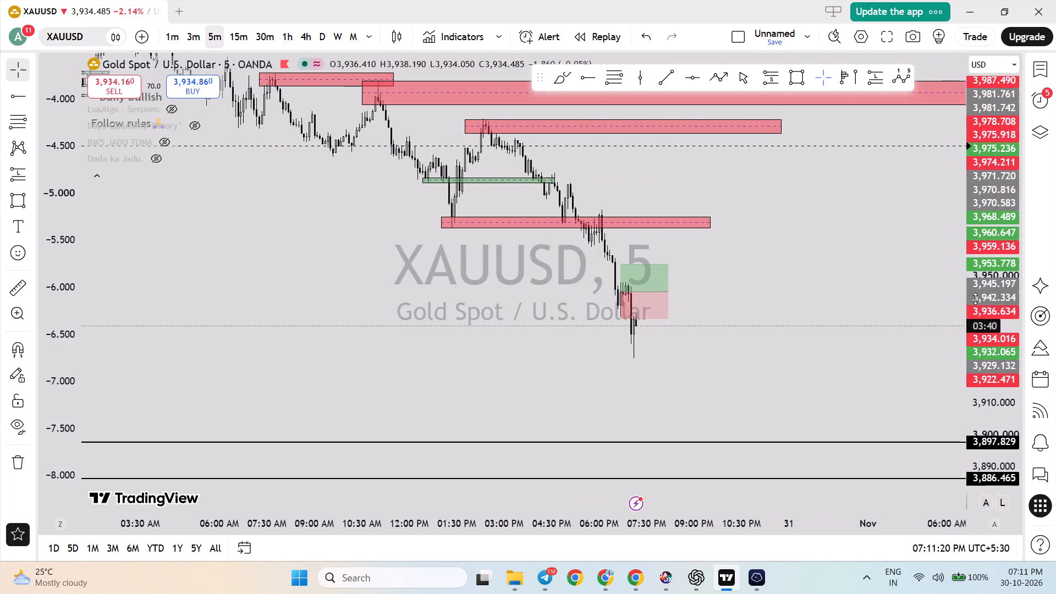
{"action": "scroll", "coordinate": [715, 340], "scroll_direction": "up", "scroll_amount": 4}
{"action": "left_click", "coordinate": [241, 35]}
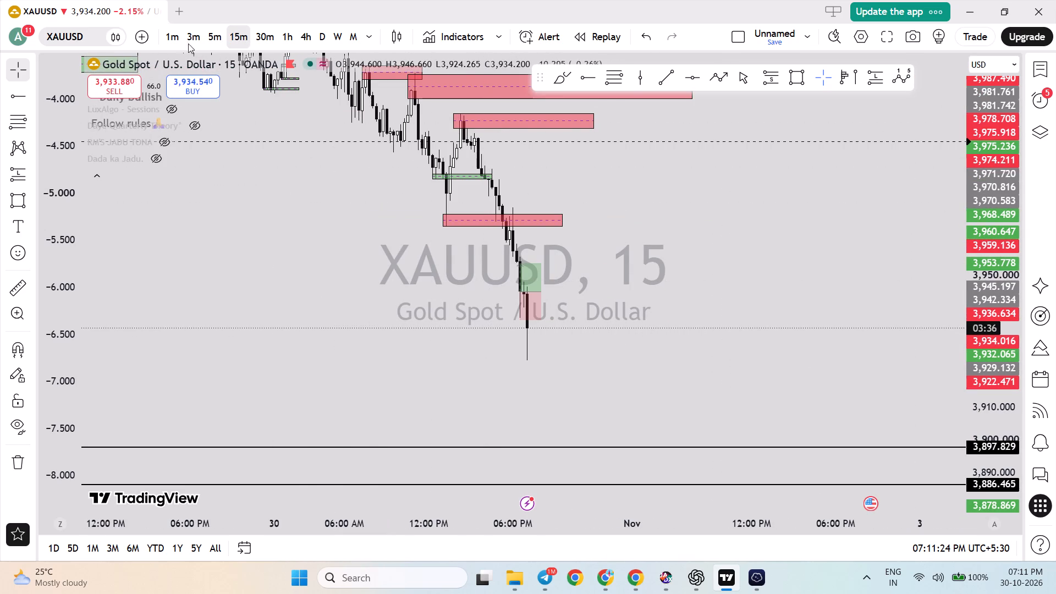
{"action": "left_click", "coordinate": [210, 33]}
{"action": "scroll", "coordinate": [278, 162], "scroll_direction": "down", "scroll_amount": 3}
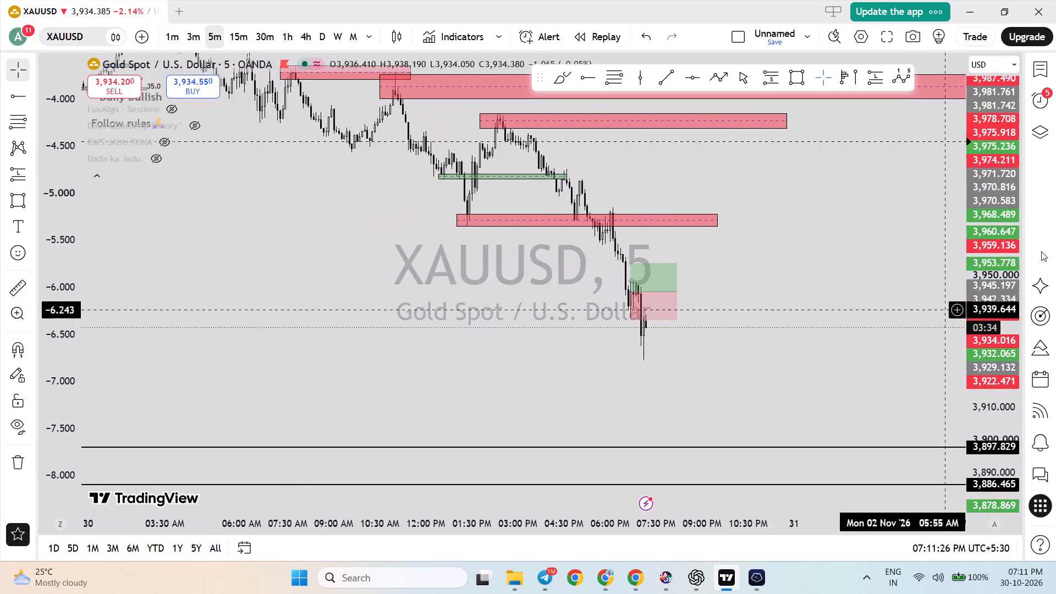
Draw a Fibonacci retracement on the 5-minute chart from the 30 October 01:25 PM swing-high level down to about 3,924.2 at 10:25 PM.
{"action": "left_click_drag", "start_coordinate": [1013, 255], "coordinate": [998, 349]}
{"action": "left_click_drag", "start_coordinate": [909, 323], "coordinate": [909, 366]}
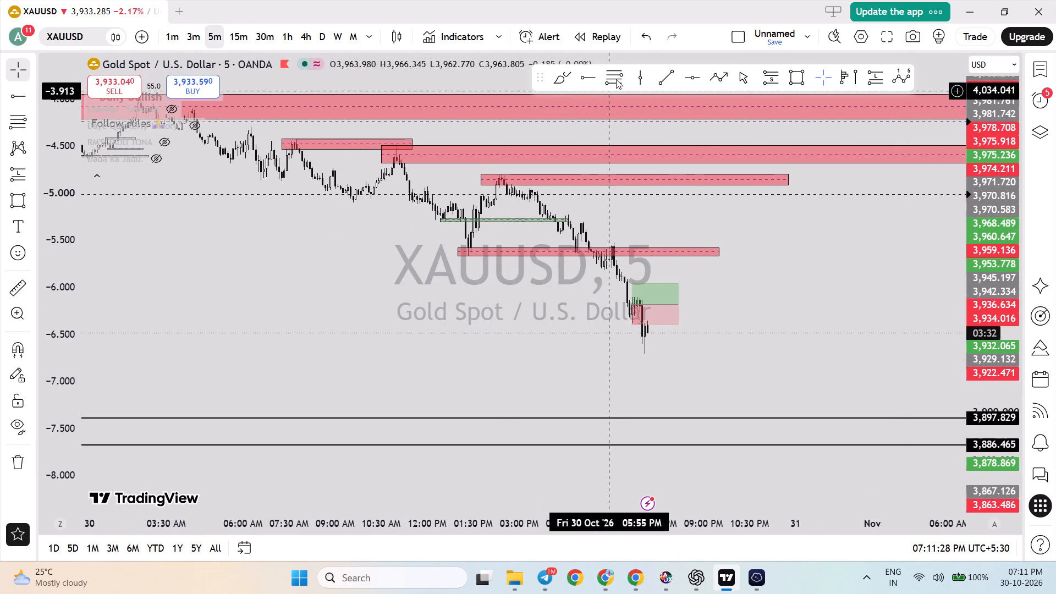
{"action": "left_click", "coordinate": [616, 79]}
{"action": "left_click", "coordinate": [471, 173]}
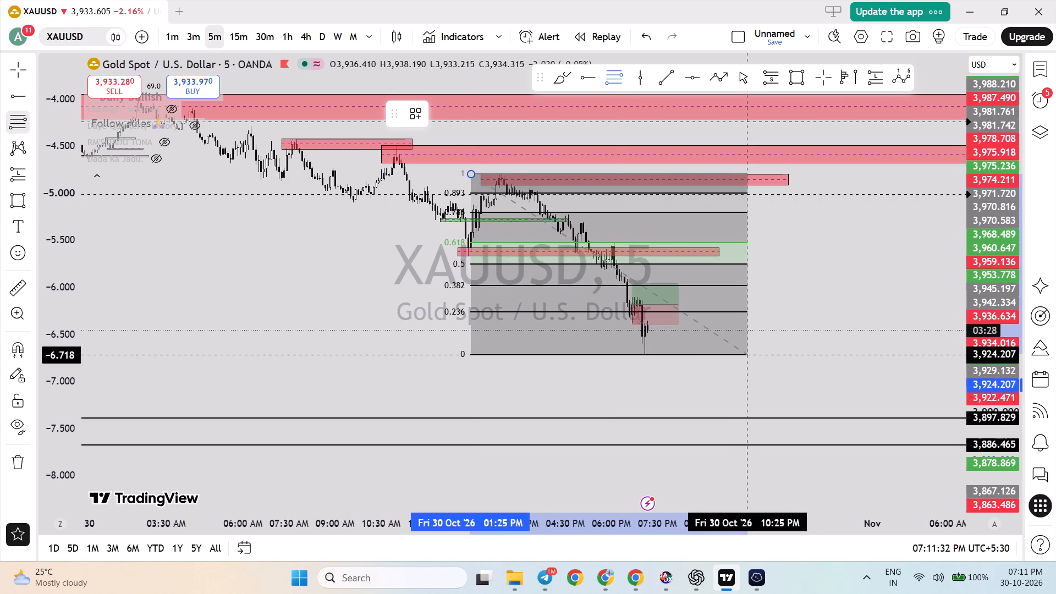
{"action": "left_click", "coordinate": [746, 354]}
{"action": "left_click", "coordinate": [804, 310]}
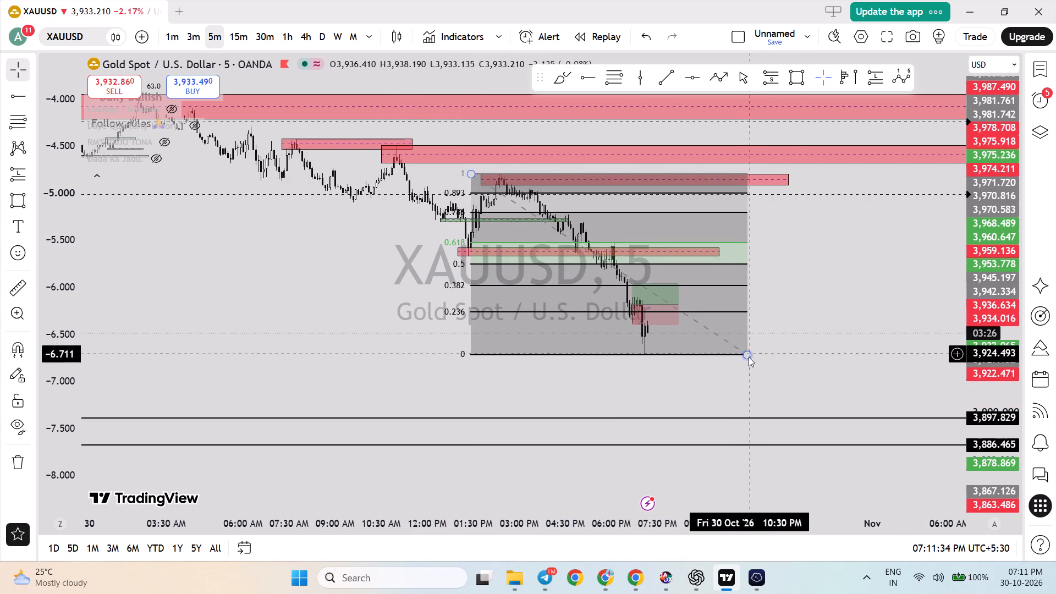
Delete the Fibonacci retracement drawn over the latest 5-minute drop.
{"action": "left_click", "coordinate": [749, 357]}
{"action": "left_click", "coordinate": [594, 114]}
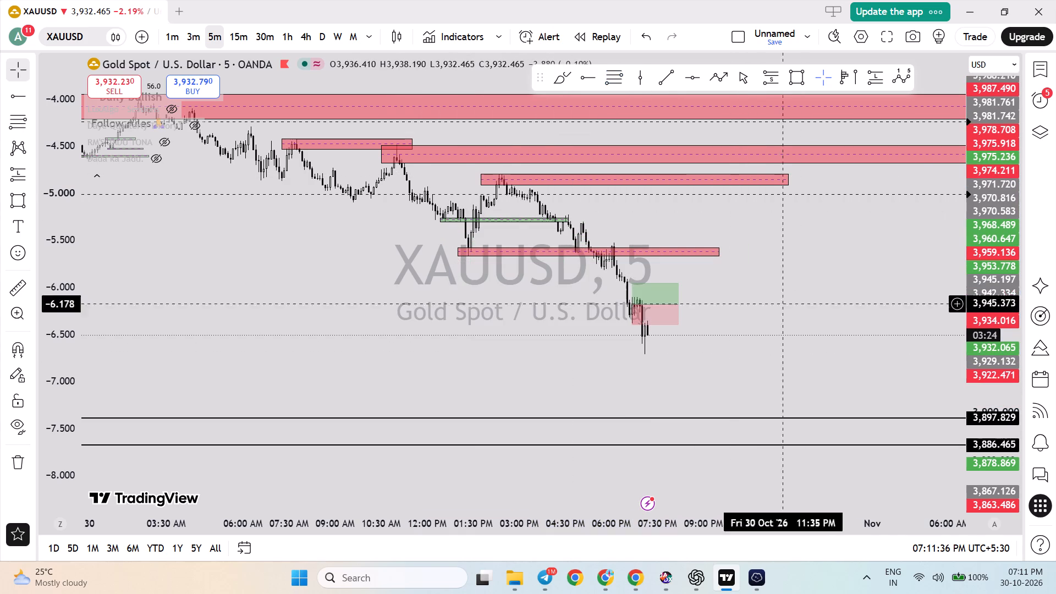
Switch to the 15-minute chart and examine the drop relative to the red zones, the long position and the 3,897.829 and 3,886.465 lines.
{"action": "left_click_drag", "start_coordinate": [976, 432], "coordinate": [960, 304]}
{"action": "scroll", "coordinate": [891, 320], "scroll_direction": "up", "scroll_amount": 2}
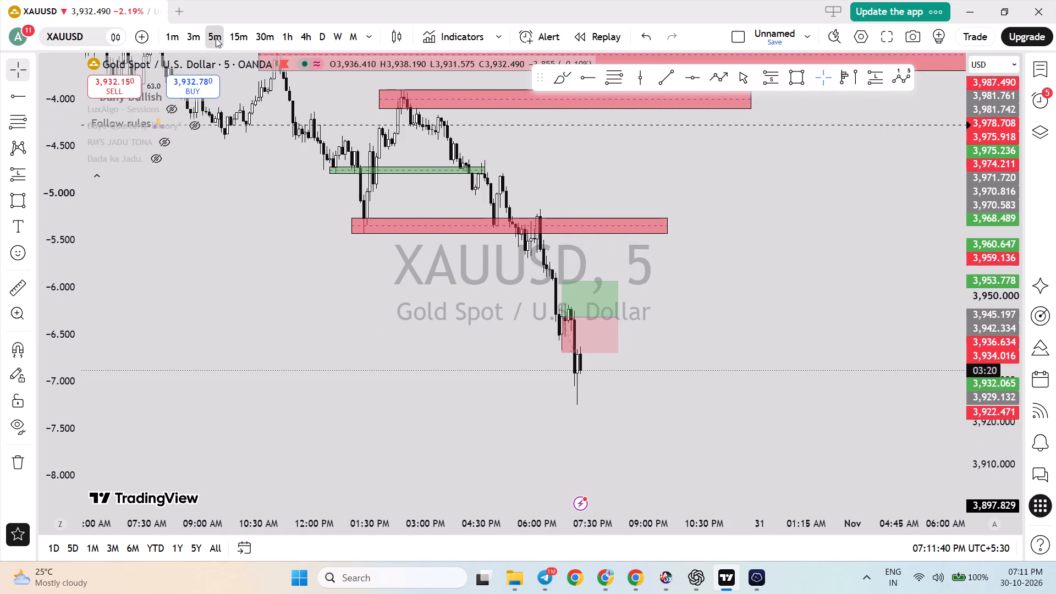
{"action": "left_click", "coordinate": [232, 33]}
{"action": "scroll", "coordinate": [399, 277], "scroll_direction": "up", "scroll_amount": 1}
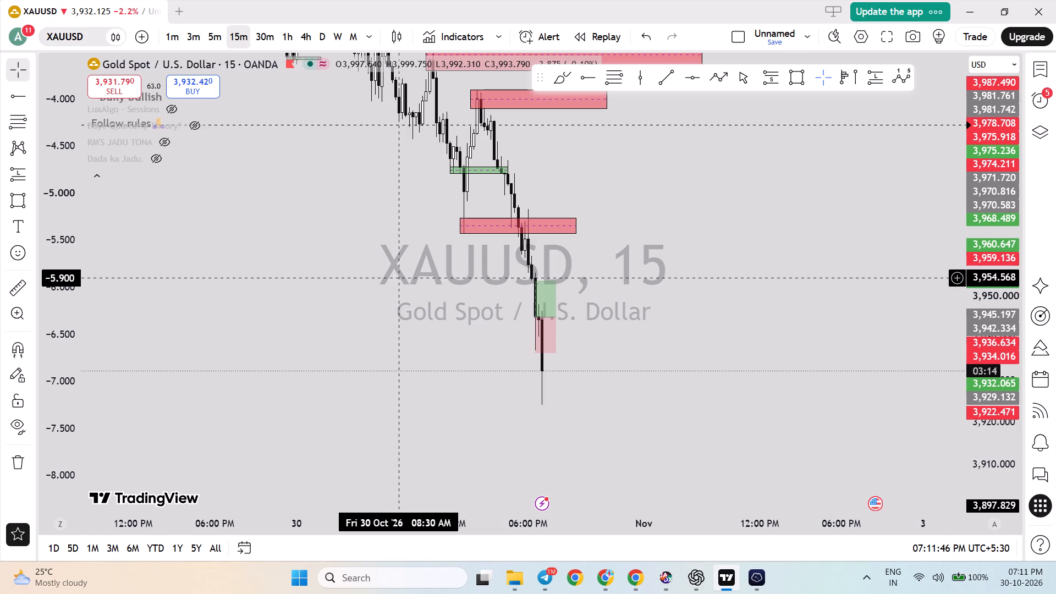
{"action": "left_click_drag", "start_coordinate": [761, 211], "coordinate": [766, 279]}
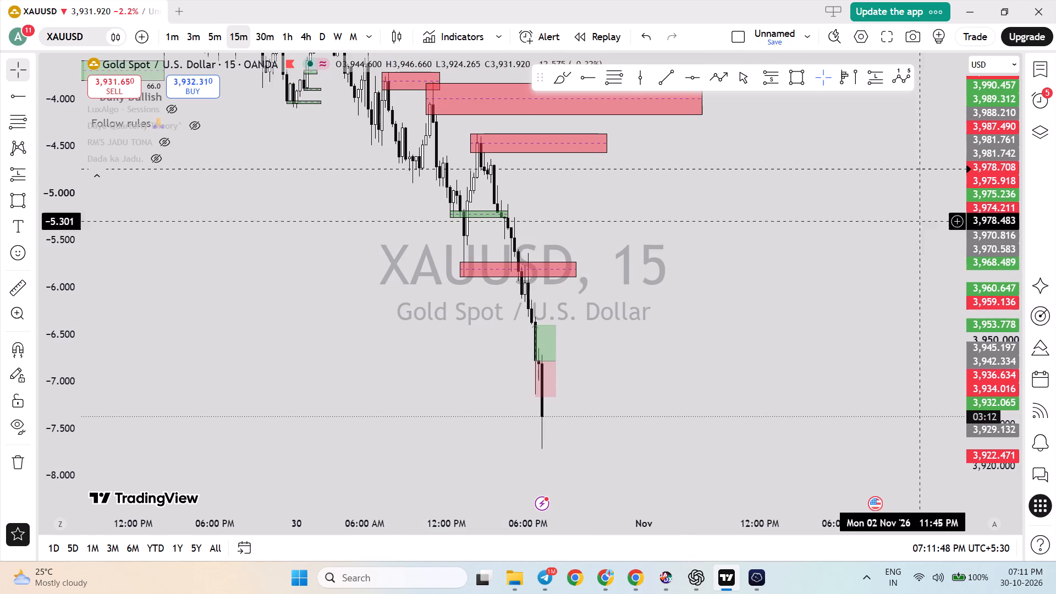
{"action": "left_click_drag", "start_coordinate": [985, 182], "coordinate": [982, 221]}
{"action": "left_click_drag", "start_coordinate": [758, 292], "coordinate": [748, 242]}
{"action": "scroll", "coordinate": [748, 242], "scroll_direction": "up", "scroll_amount": 1}
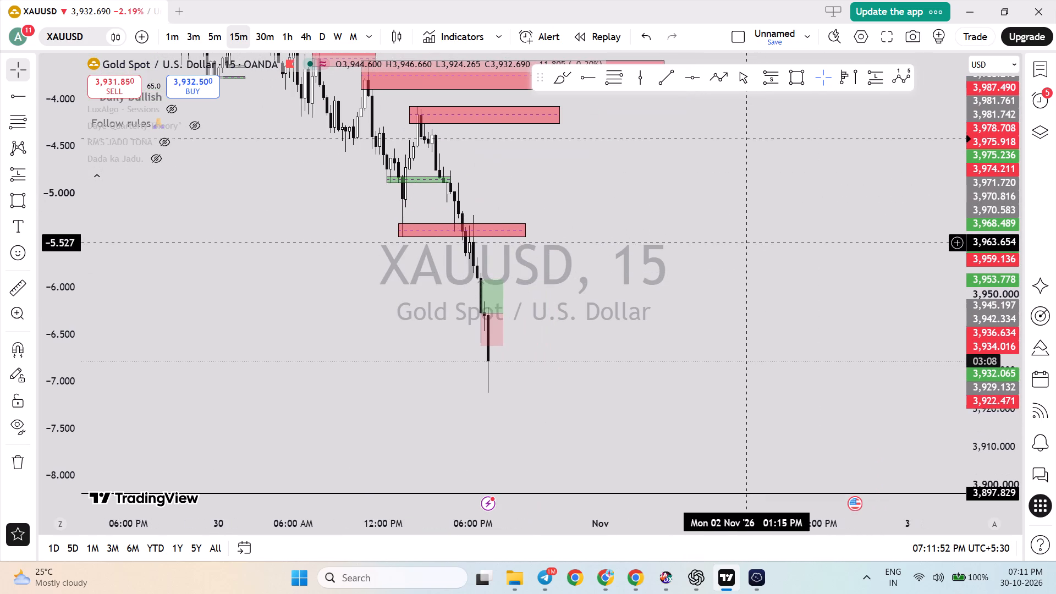
{"action": "left_click_drag", "start_coordinate": [981, 211], "coordinate": [964, 343]}
{"action": "scroll", "coordinate": [629, 264], "scroll_direction": "down", "scroll_amount": 2}
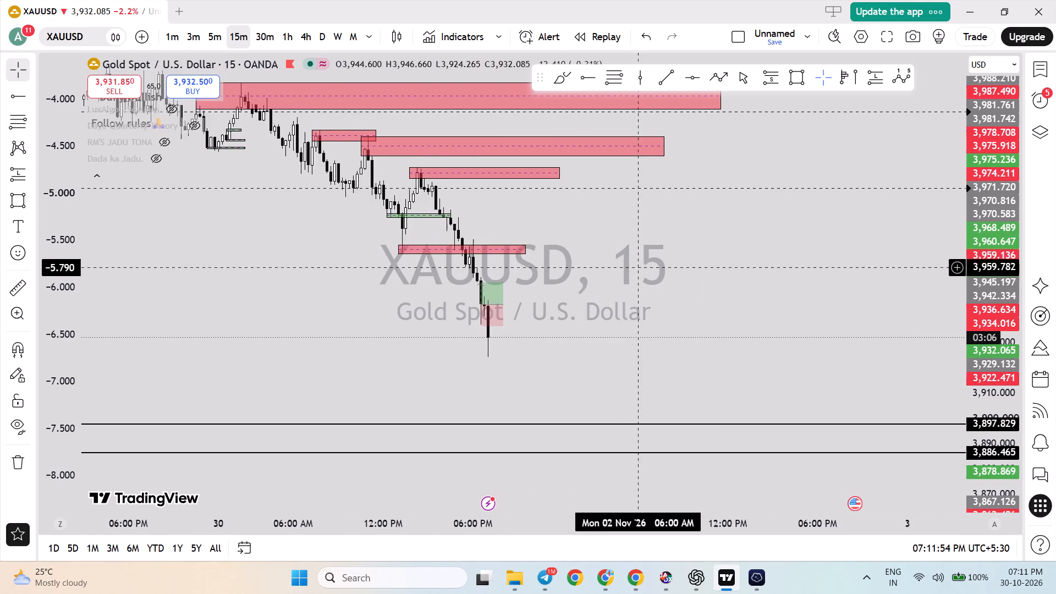
{"action": "scroll", "coordinate": [629, 264], "scroll_direction": "down", "scroll_amount": 2}
{"action": "scroll", "coordinate": [729, 304], "scroll_direction": "up", "scroll_amount": 5}
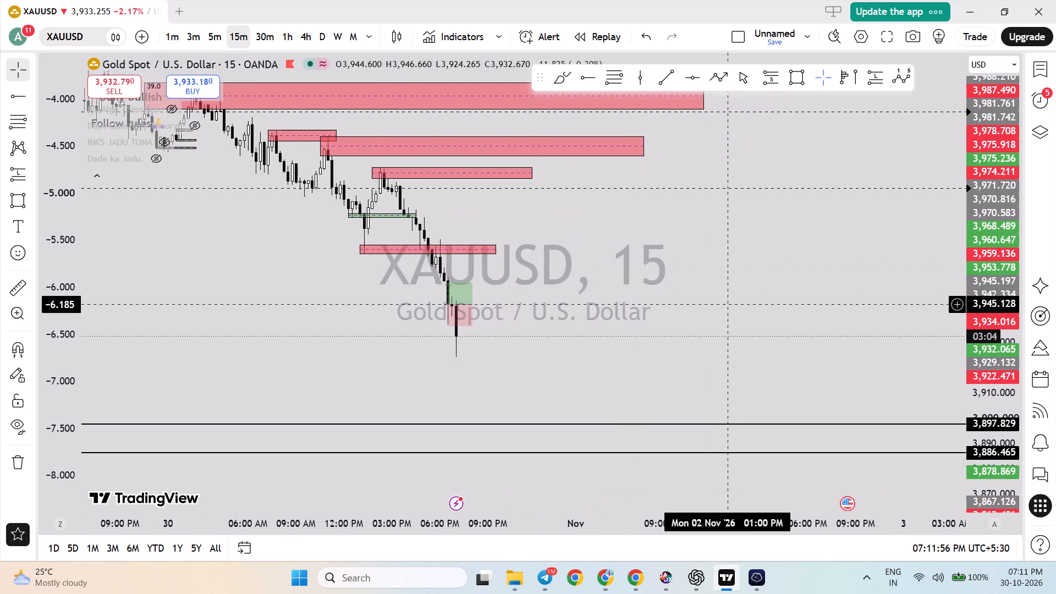
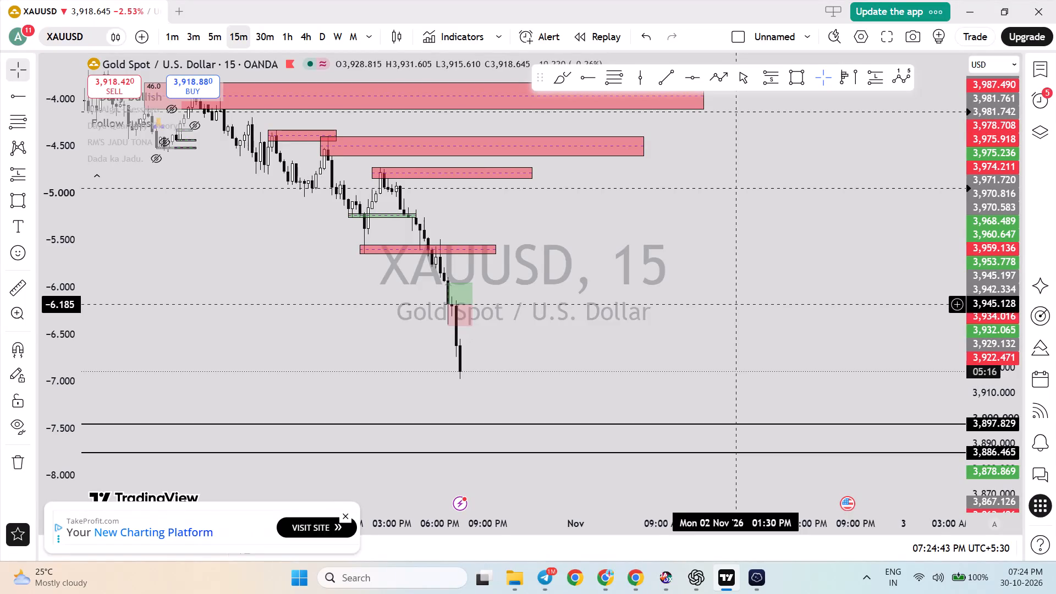
Show the watchlist, open USOIL and examine its recent price action on the 15-minute chart.
{"action": "left_click", "coordinate": [1045, 68]}
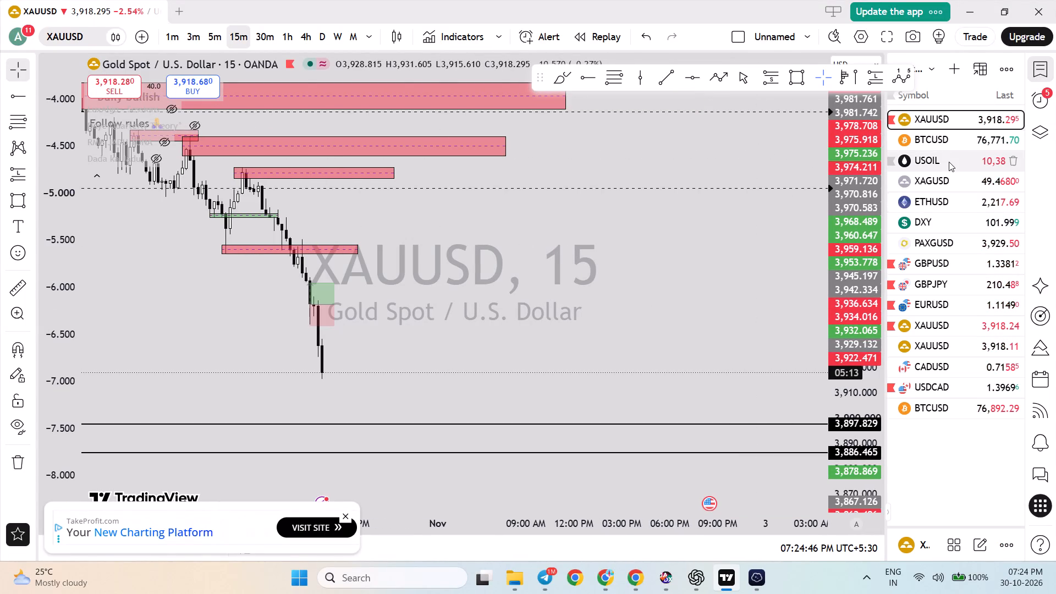
{"action": "left_click", "coordinate": [949, 162]}
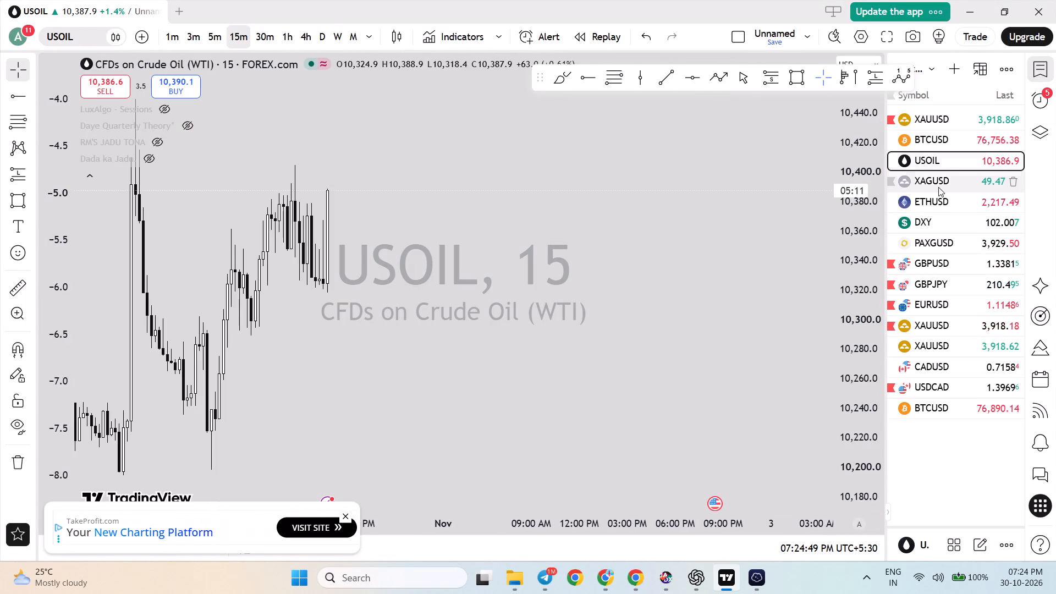
{"action": "left_click_drag", "start_coordinate": [851, 189], "coordinate": [821, 335]}
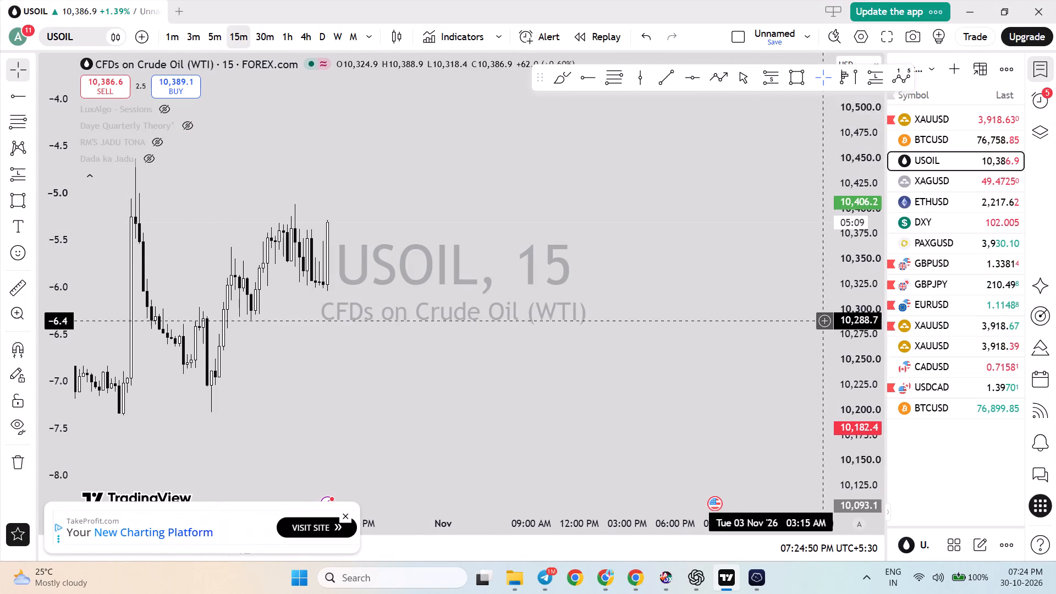
{"action": "left_click_drag", "start_coordinate": [821, 335], "coordinate": [821, 339]}
{"action": "scroll", "coordinate": [696, 321], "scroll_direction": "down", "scroll_amount": 3}
{"action": "scroll", "coordinate": [696, 321], "scroll_direction": "up", "scroll_amount": 1}
{"action": "scroll", "coordinate": [696, 321], "scroll_direction": "down", "scroll_amount": 2}
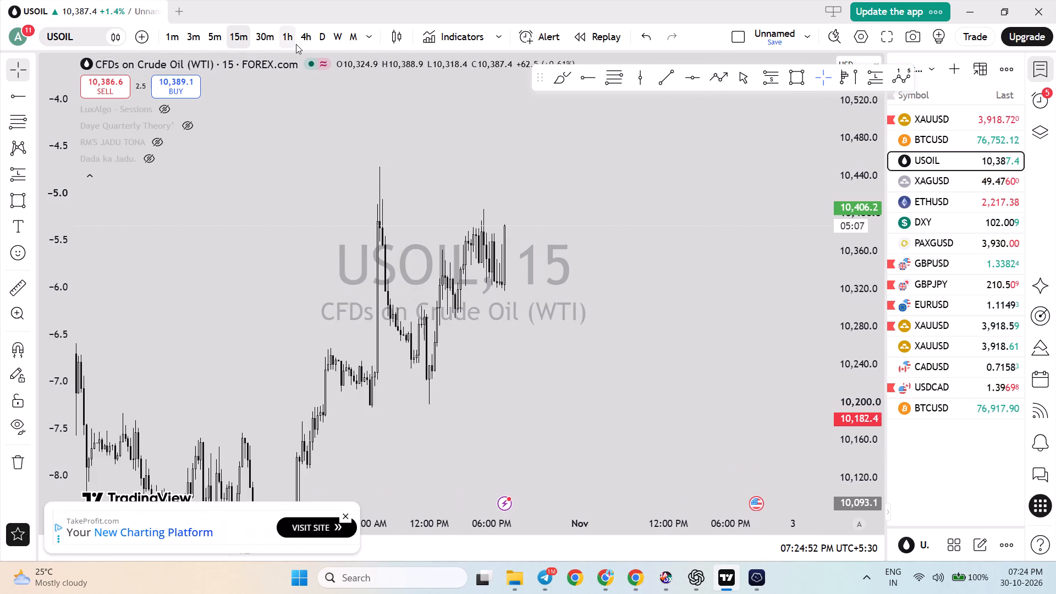
Switch USOIL to the 4-hour chart and compare the recent rise with earlier swings and the marked horizontal line.
{"action": "left_click", "coordinate": [301, 44]}
{"action": "left_click_drag", "start_coordinate": [866, 190], "coordinate": [762, 593]}
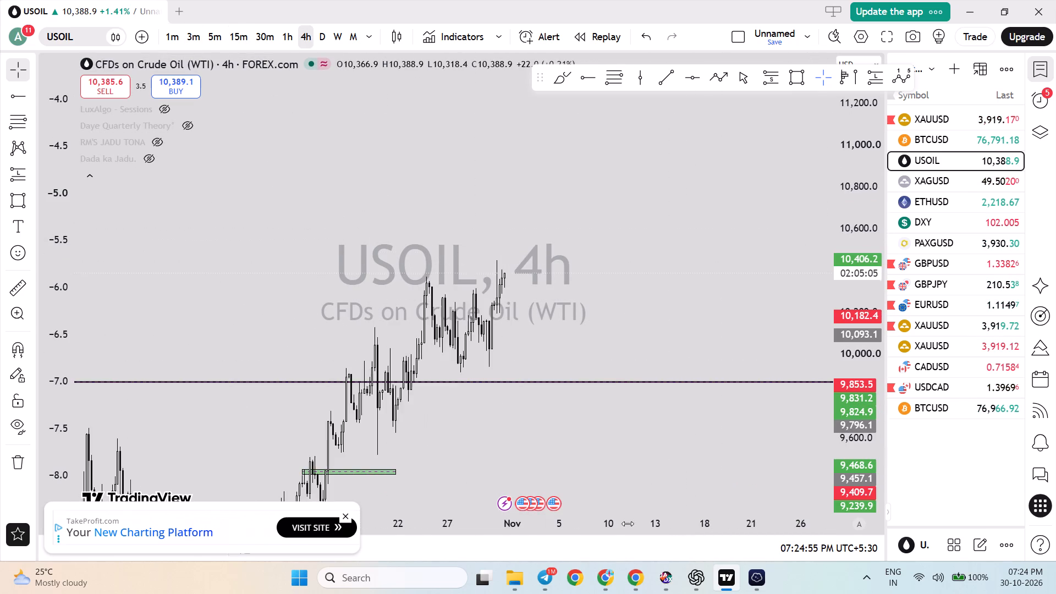
{"action": "scroll", "coordinate": [625, 521], "scroll_direction": "down", "scroll_amount": 5}
{"action": "scroll", "coordinate": [625, 520], "scroll_direction": "up", "scroll_amount": 1}
{"action": "scroll", "coordinate": [625, 520], "scroll_direction": "down", "scroll_amount": 5}
{"action": "scroll", "coordinate": [562, 422], "scroll_direction": "down", "scroll_amount": 8}
{"action": "scroll", "coordinate": [562, 422], "scroll_direction": "up", "scroll_amount": 3}
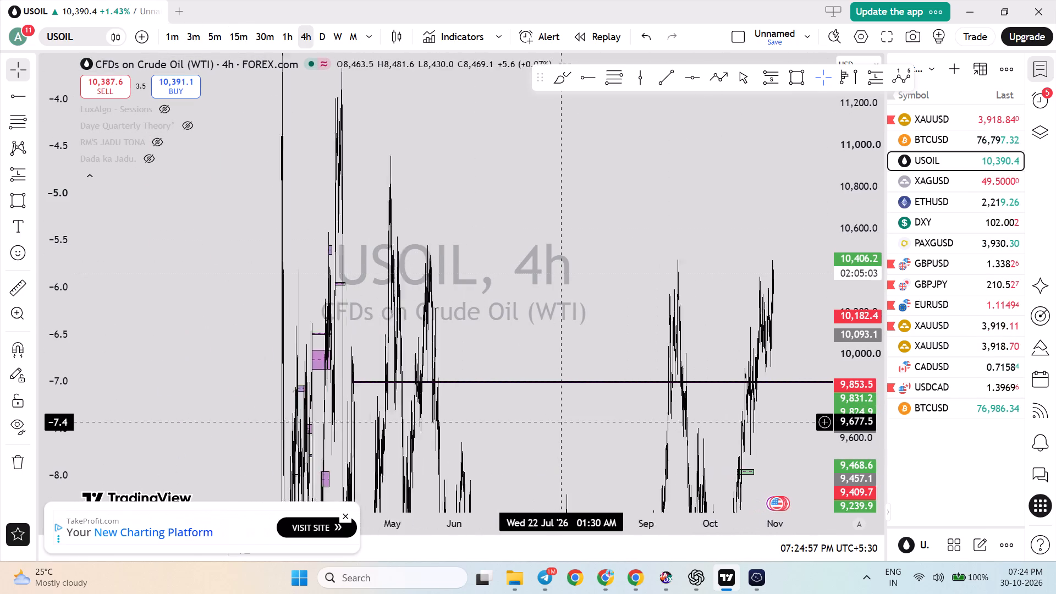
{"action": "scroll", "coordinate": [562, 422], "scroll_direction": "up", "scroll_amount": 9}
{"action": "scroll", "coordinate": [562, 422], "scroll_direction": "down", "scroll_amount": 1}
{"action": "scroll", "coordinate": [562, 422], "scroll_direction": "up", "scroll_amount": 8}
{"action": "left_click_drag", "start_coordinate": [563, 439], "coordinate": [566, 392]}
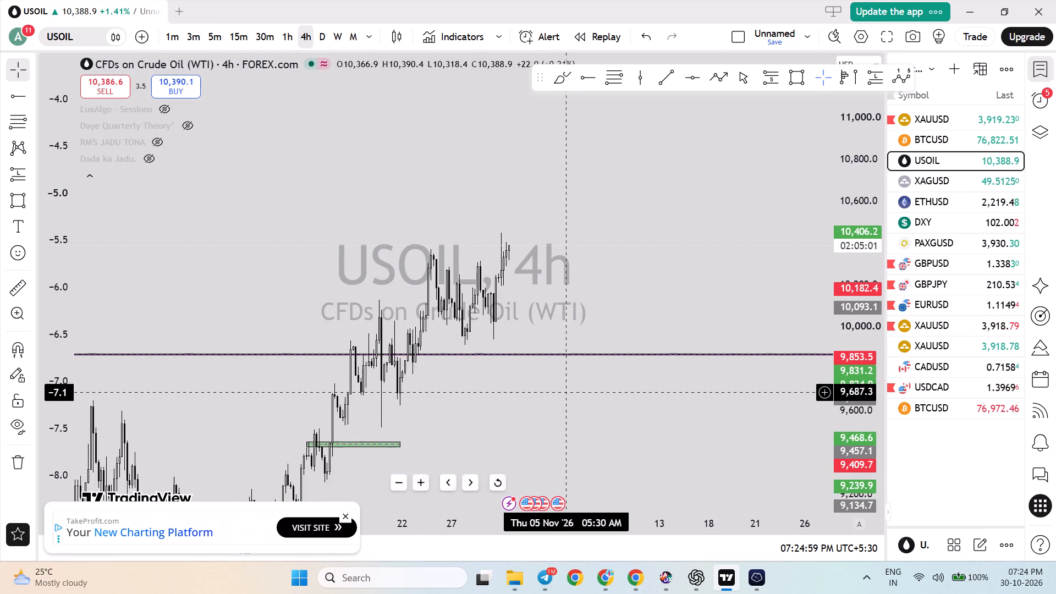
Open XAGUSD from the watchlist and examine its decline on the 4-hour and daily charts against earlier lows.
{"action": "left_click", "coordinate": [931, 186]}
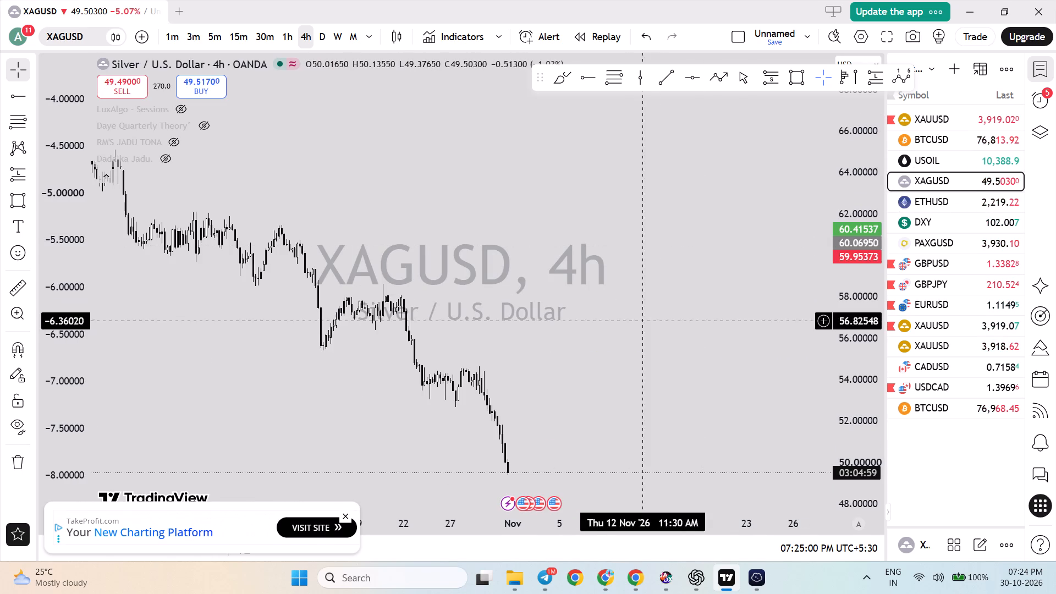
{"action": "left_click_drag", "start_coordinate": [664, 347], "coordinate": [746, 218]}
{"action": "scroll", "coordinate": [691, 294], "scroll_direction": "down", "scroll_amount": 10}
{"action": "scroll", "coordinate": [637, 346], "scroll_direction": "up", "scroll_amount": 1}
{"action": "scroll", "coordinate": [637, 346], "scroll_direction": "down", "scroll_amount": 2}
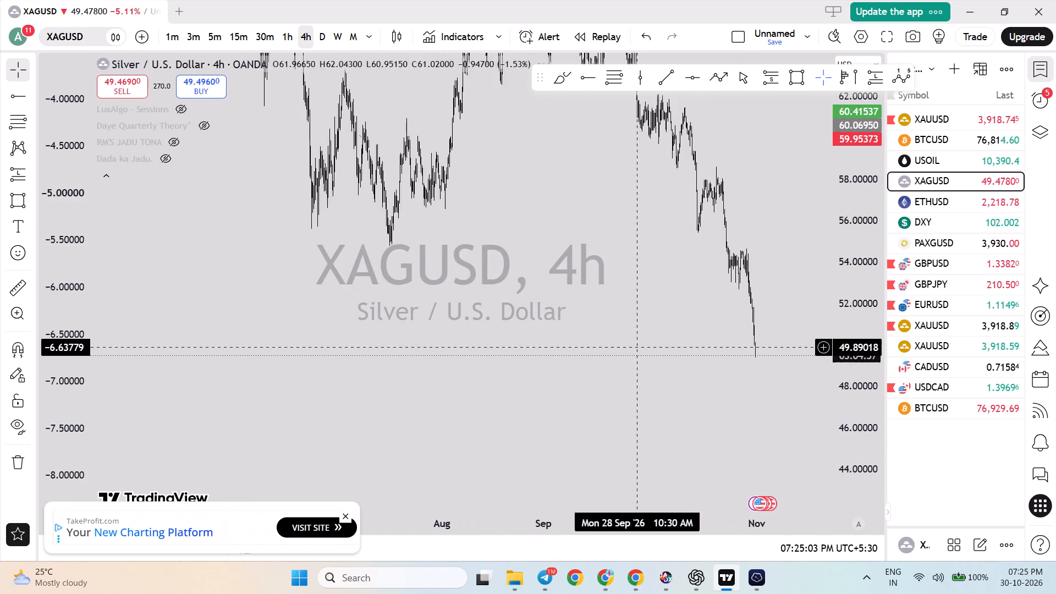
{"action": "left_click", "coordinate": [323, 41]}
{"action": "scroll", "coordinate": [310, 241], "scroll_direction": "down", "scroll_amount": 4}
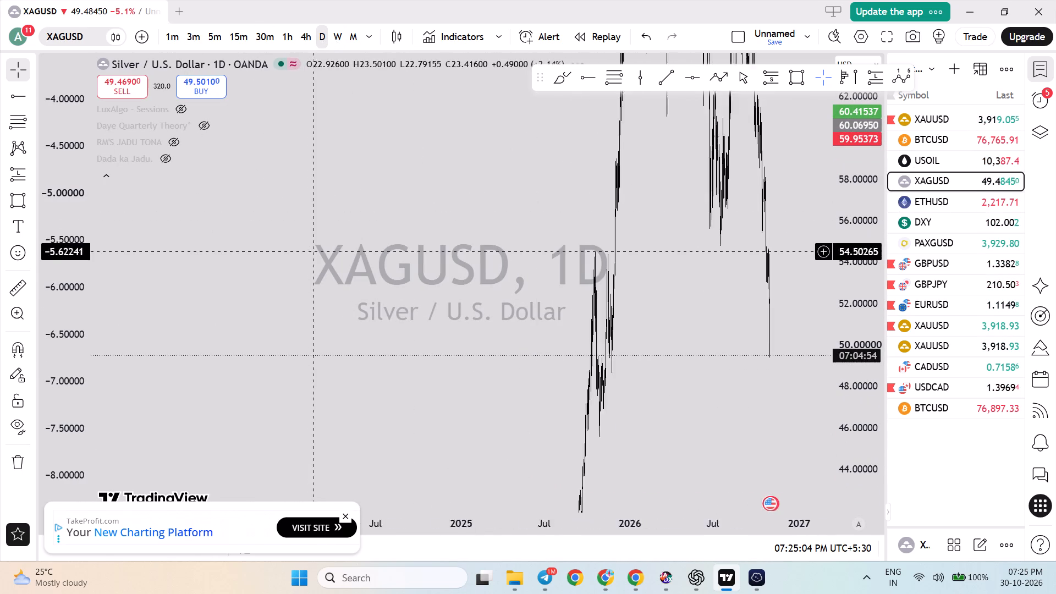
{"action": "scroll", "coordinate": [372, 329], "scroll_direction": "down", "scroll_amount": 1}
{"action": "scroll", "coordinate": [372, 329], "scroll_direction": "up", "scroll_amount": 15}
{"action": "left_click_drag", "start_coordinate": [328, 337], "coordinate": [461, 307]}
{"action": "scroll", "coordinate": [460, 311], "scroll_direction": "up", "scroll_amount": 2}
{"action": "left_click_drag", "start_coordinate": [327, 362], "coordinate": [338, 348]}
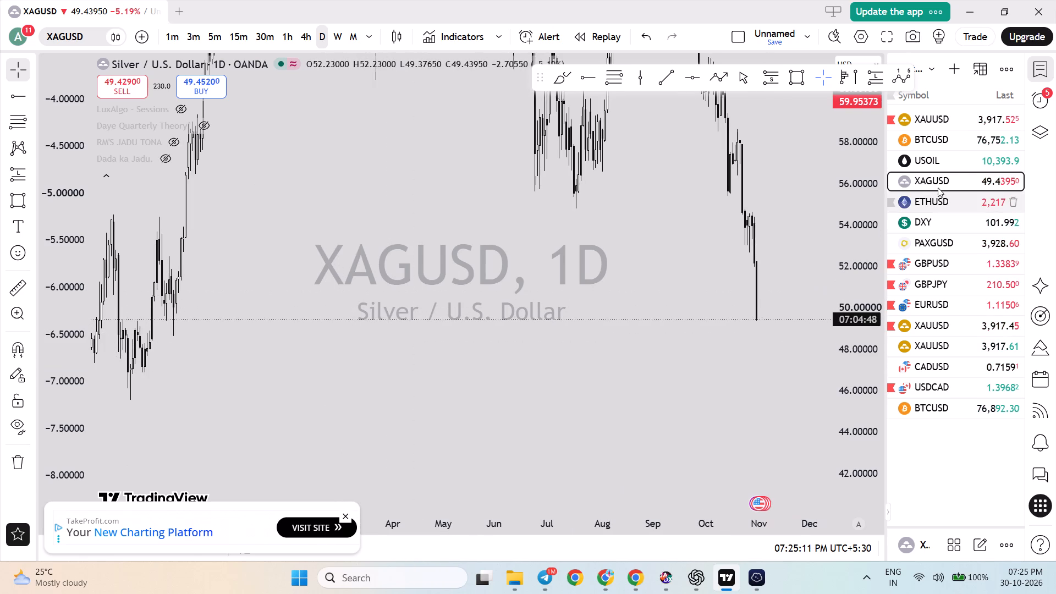
Return to XAUUSD on the 1-minute timeframe and reset the chart view.
{"action": "left_click", "coordinate": [953, 119]}
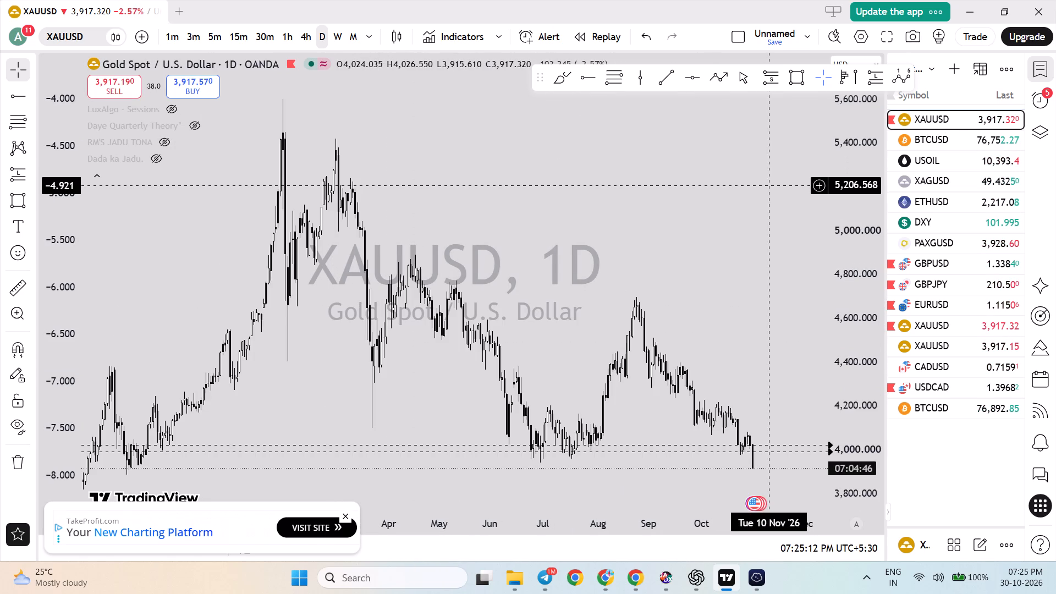
{"action": "left_click", "coordinate": [181, 37]}
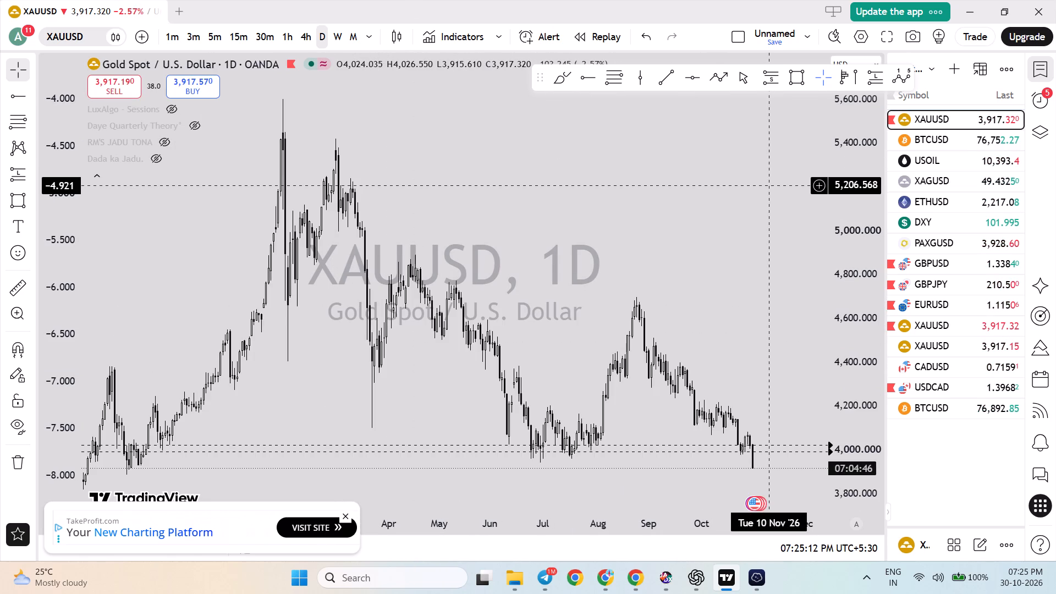
{"action": "left_click", "coordinate": [169, 43]}
{"action": "right_click", "coordinate": [246, 94]}
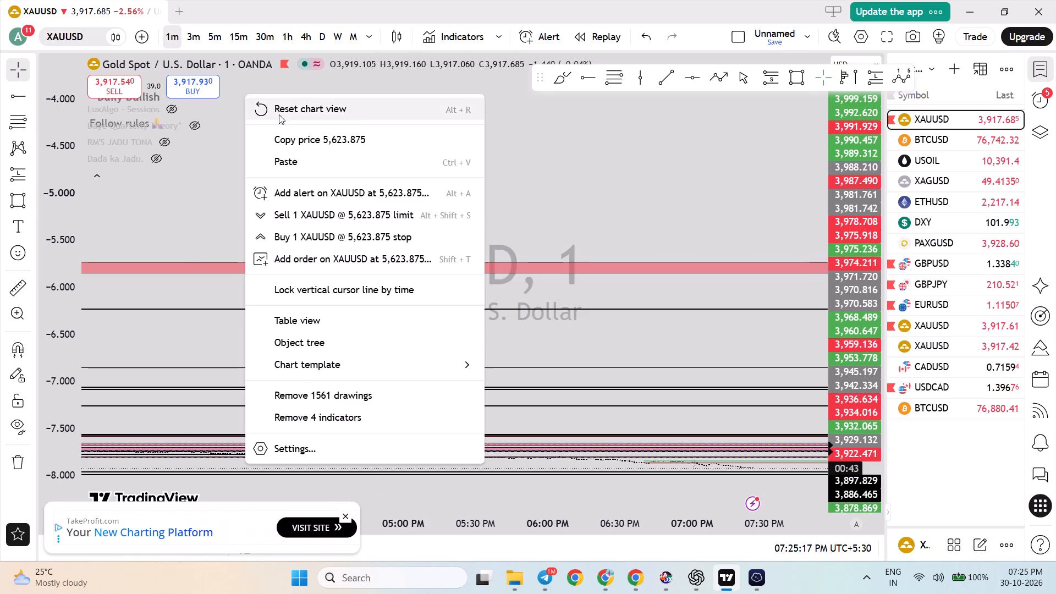
{"action": "left_click", "coordinate": [293, 125]}
{"action": "left_click", "coordinate": [296, 124]}
{"action": "left_click", "coordinate": [307, 109]}
Examine the latest 1-minute XAUUSD drop relative to the long position and the 3,897.829 and 3,886.465 lines.
{"action": "left_click_drag", "start_coordinate": [584, 434], "coordinate": [508, 411]}
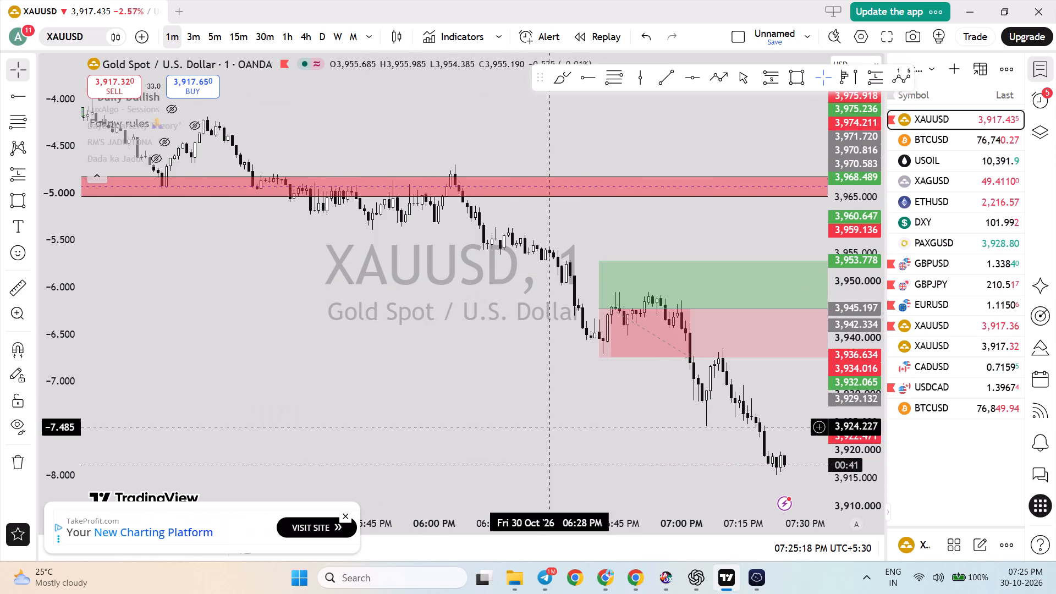
{"action": "left_click_drag", "start_coordinate": [508, 411], "coordinate": [459, 380]}
{"action": "left_click_drag", "start_coordinate": [843, 449], "coordinate": [817, 361]}
{"action": "left_click_drag", "start_coordinate": [765, 432], "coordinate": [740, 223]}
{"action": "scroll", "coordinate": [721, 308], "scroll_direction": "up", "scroll_amount": 9}
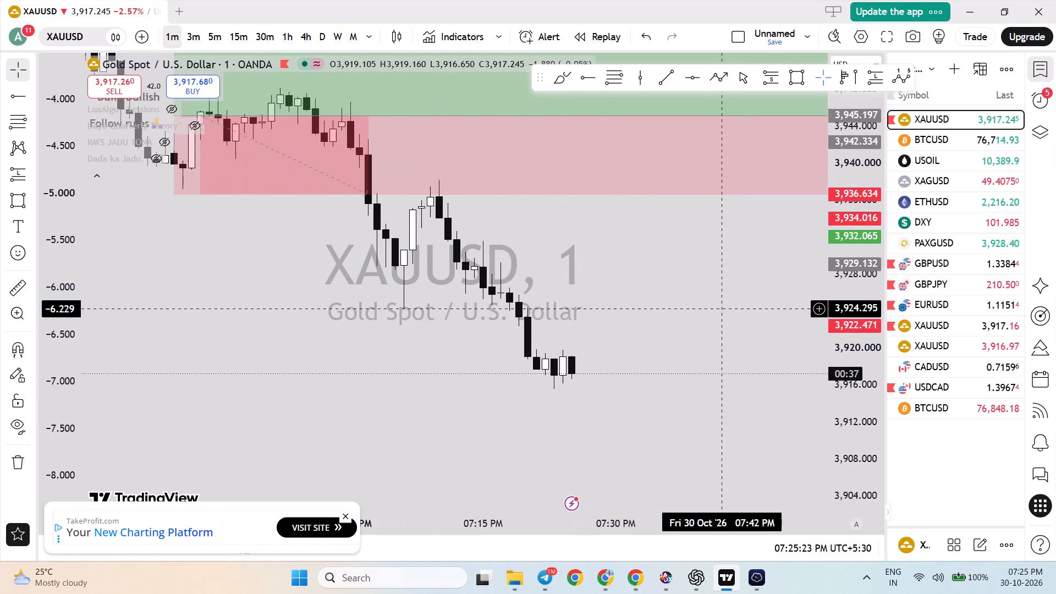
{"action": "scroll", "coordinate": [721, 309], "scroll_direction": "down", "scroll_amount": 5}
{"action": "left_click_drag", "start_coordinate": [835, 257], "coordinate": [839, 425]}
Delete the long position drawn over the 1-minute XAUUSD drop.
{"action": "left_click", "coordinate": [679, 201]}
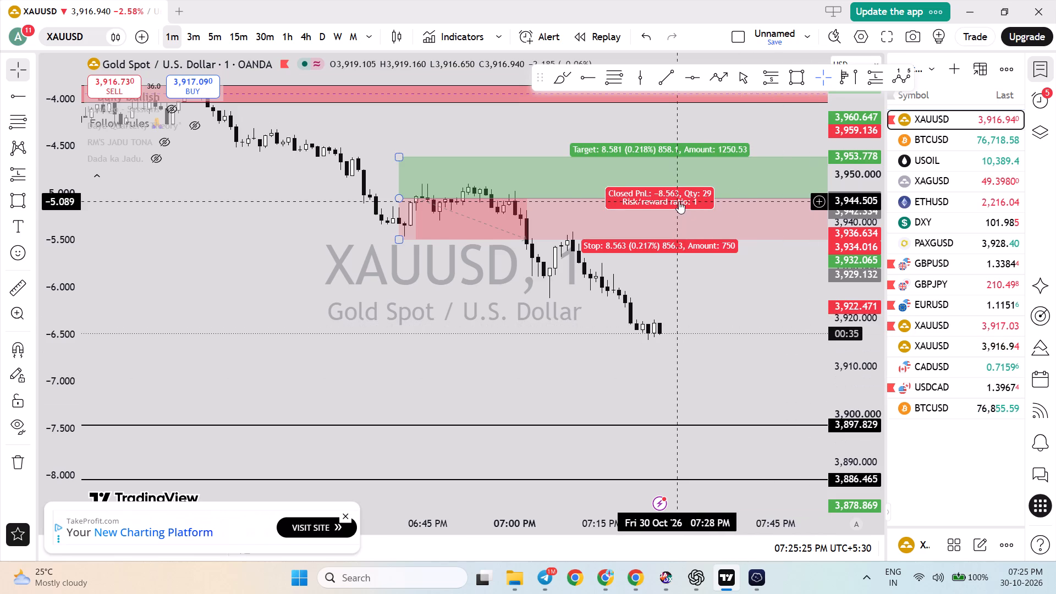
{"action": "left_click", "coordinate": [620, 105]}
Examine the wider 1-minute XAUUSD downtrend relative to the red zones and the 3,897.829 and 3,886.465 lines.
{"action": "scroll", "coordinate": [632, 309], "scroll_direction": "down", "scroll_amount": 5}
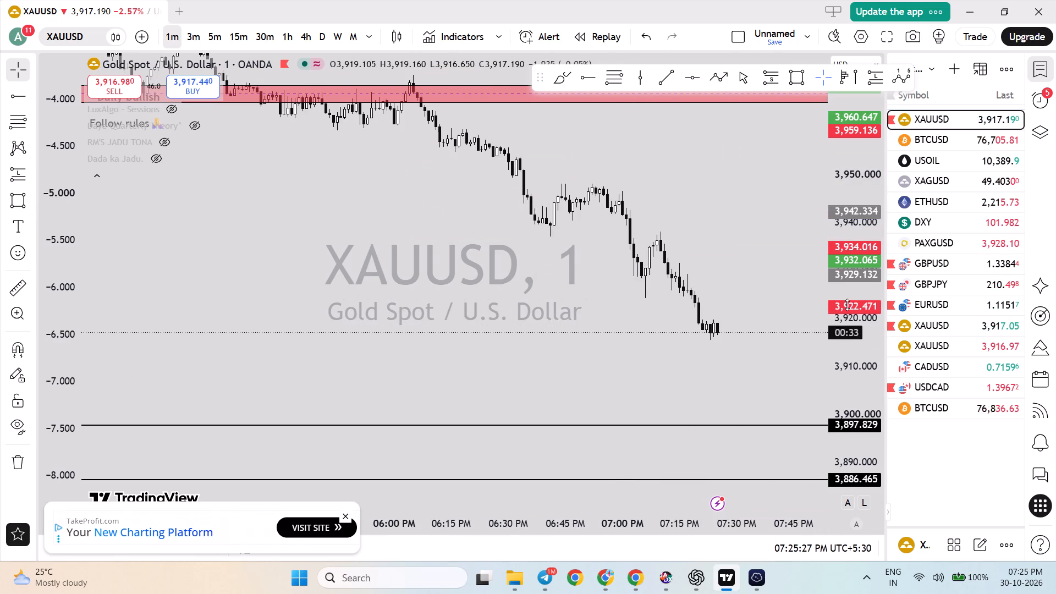
{"action": "left_click_drag", "start_coordinate": [848, 291], "coordinate": [850, 331]}
{"action": "scroll", "coordinate": [842, 326], "scroll_direction": "down", "scroll_amount": 6}
{"action": "scroll", "coordinate": [766, 327], "scroll_direction": "down", "scroll_amount": 12}
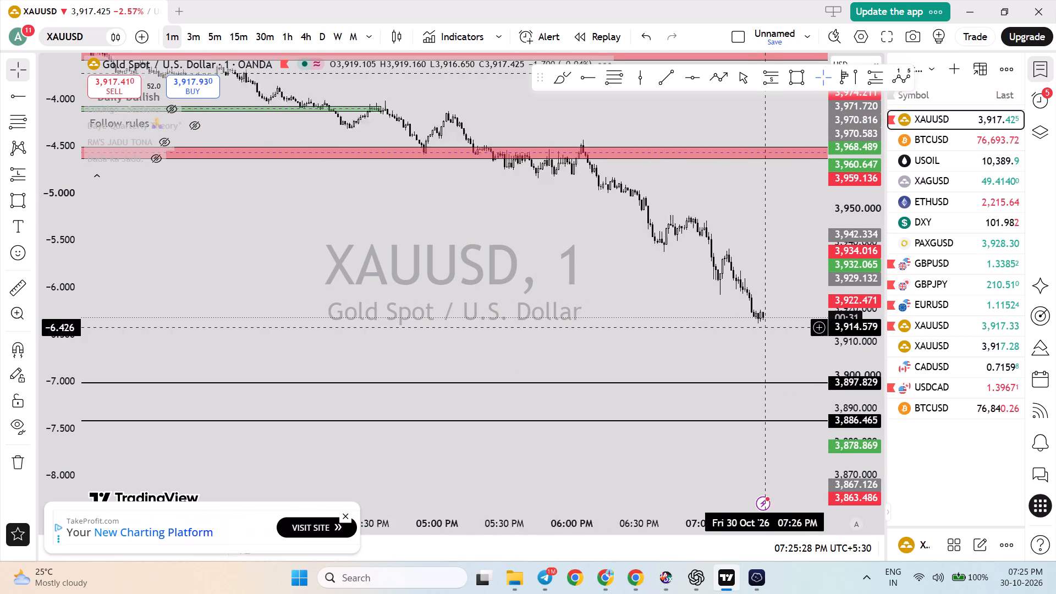